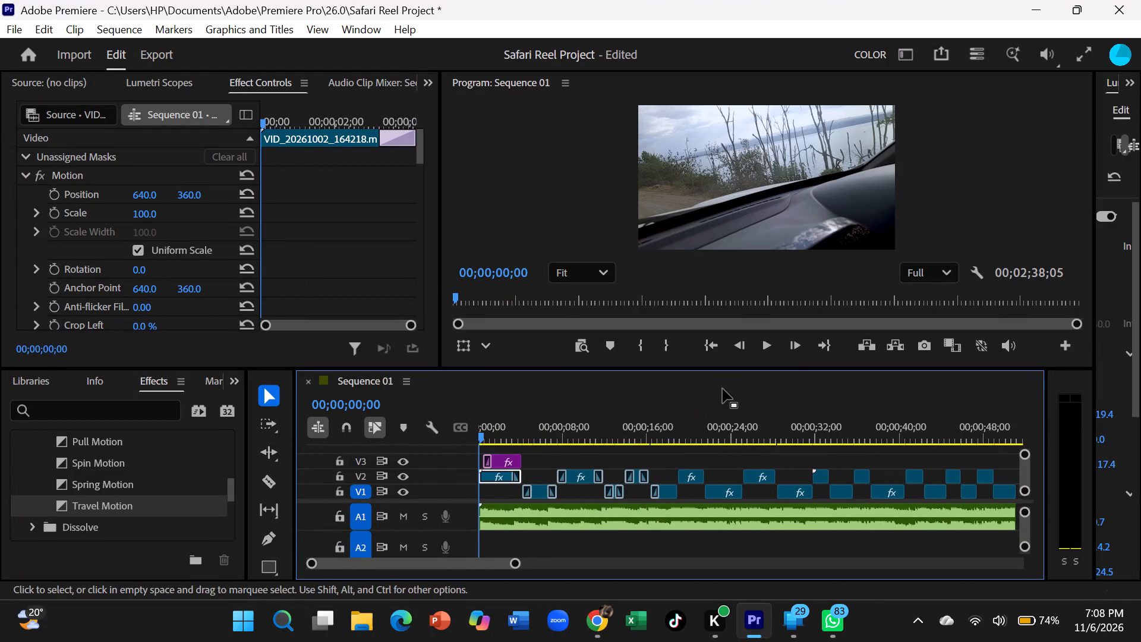
Play back the opening LAKE NAKURU title section of the sequence to review it with its current music.
{"action": "left_click", "coordinate": [759, 340]}
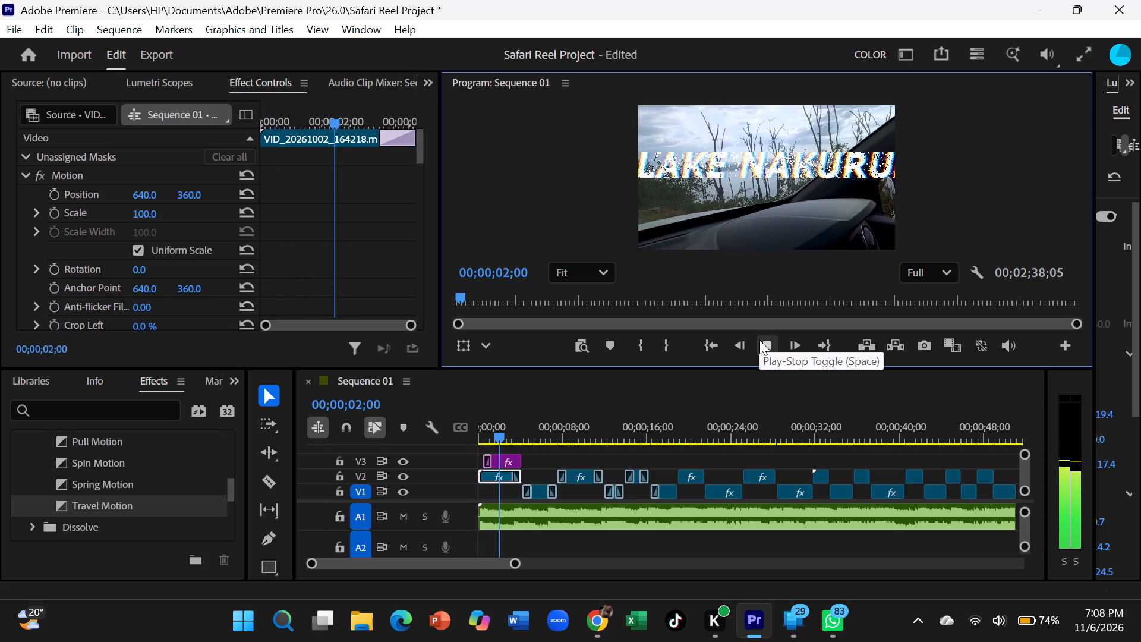
{"action": "left_click", "coordinate": [773, 338]}
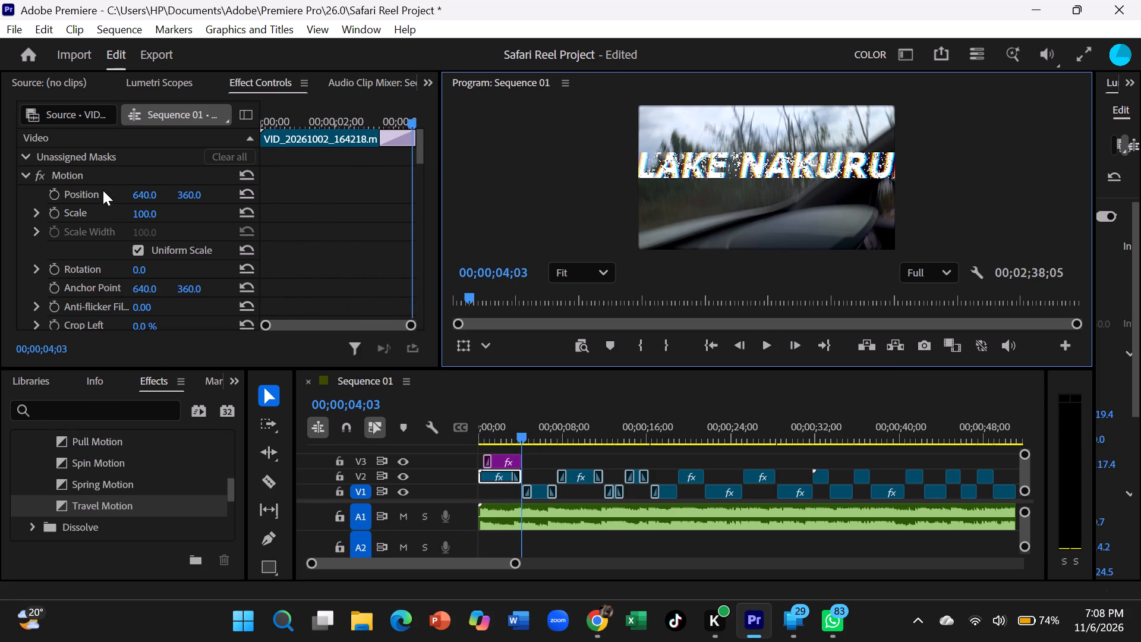
Import the audio file mixkit-driving-ambition-32 from the Downloads folder into the project.
{"action": "key", "text": "ctrl+i"}
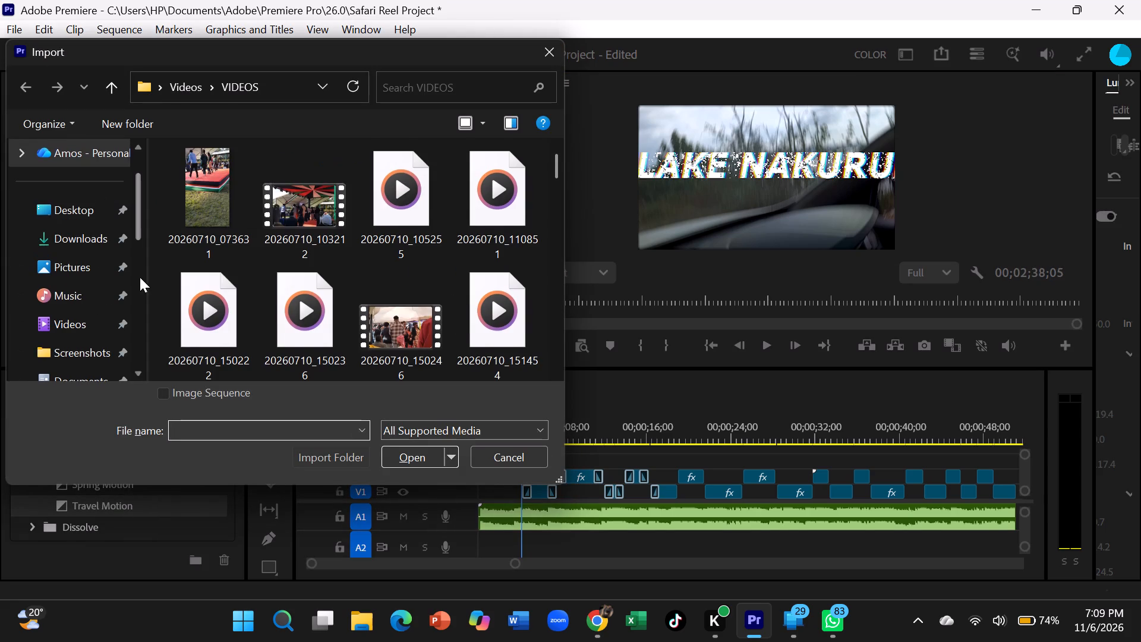
{"action": "left_click", "coordinate": [63, 246]}
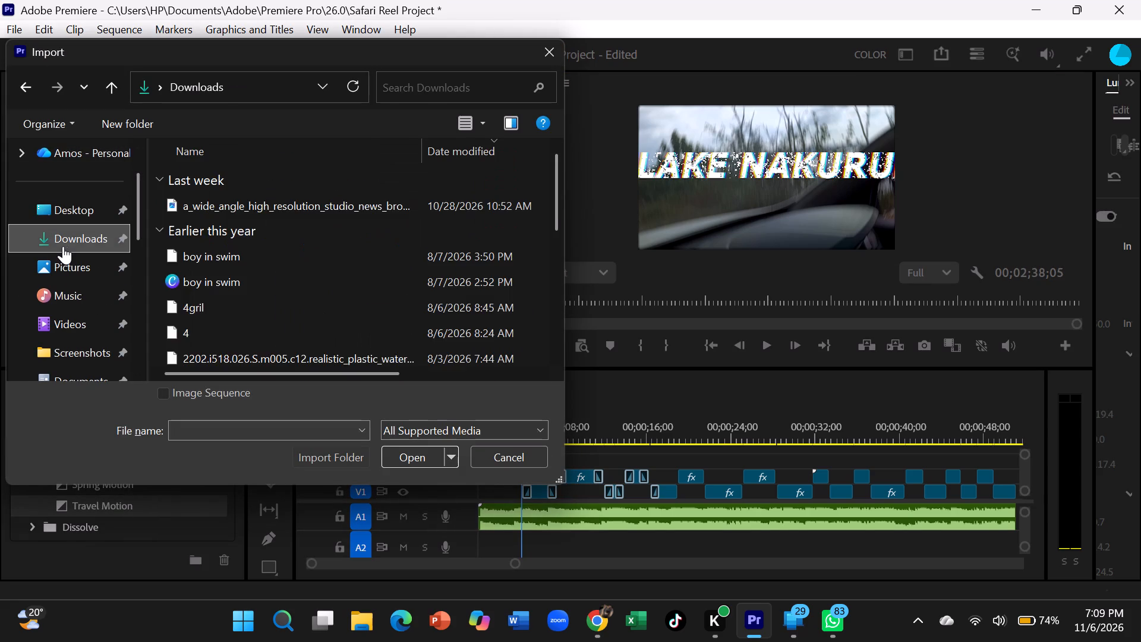
{"action": "scroll", "coordinate": [280, 225], "scroll_direction": "down", "scroll_amount": 2}
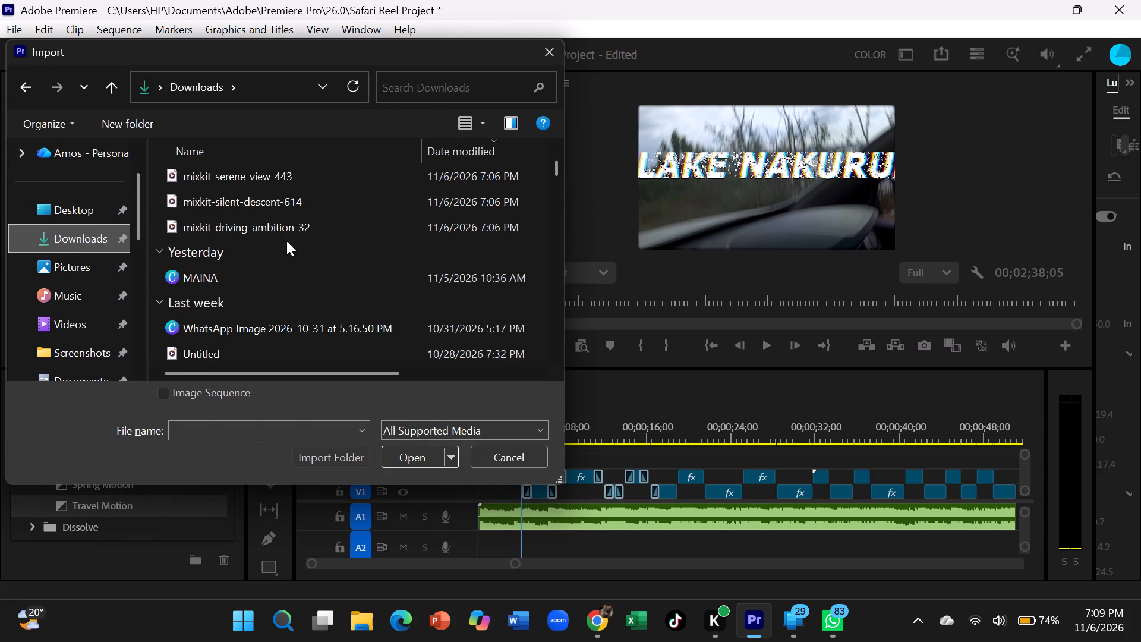
{"action": "left_click", "coordinate": [292, 231]}
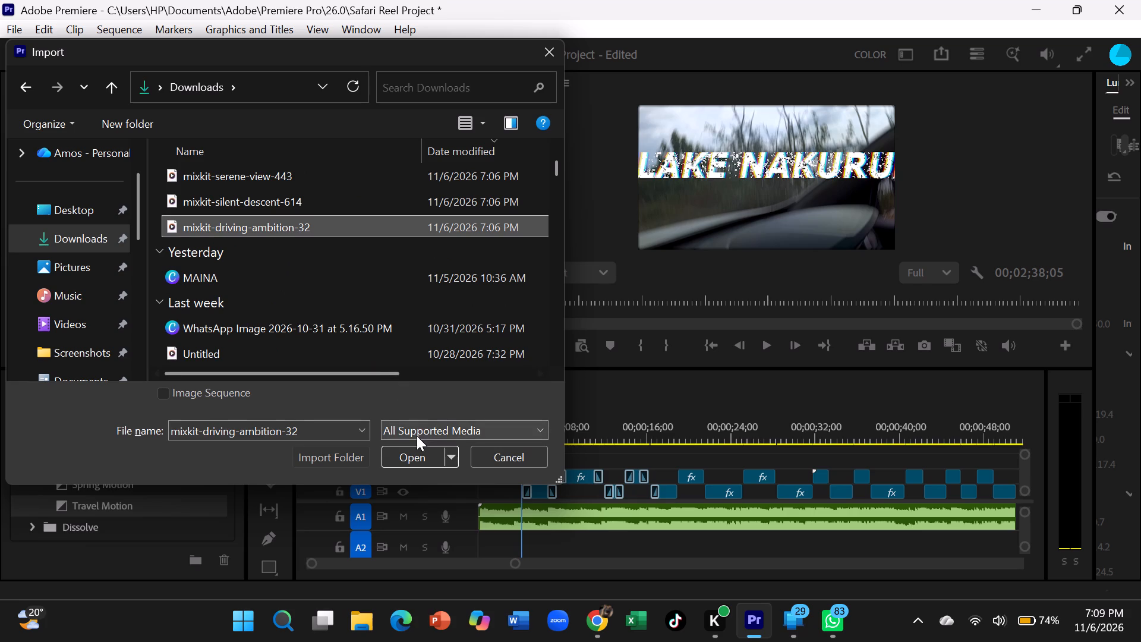
{"action": "left_click", "coordinate": [412, 459]}
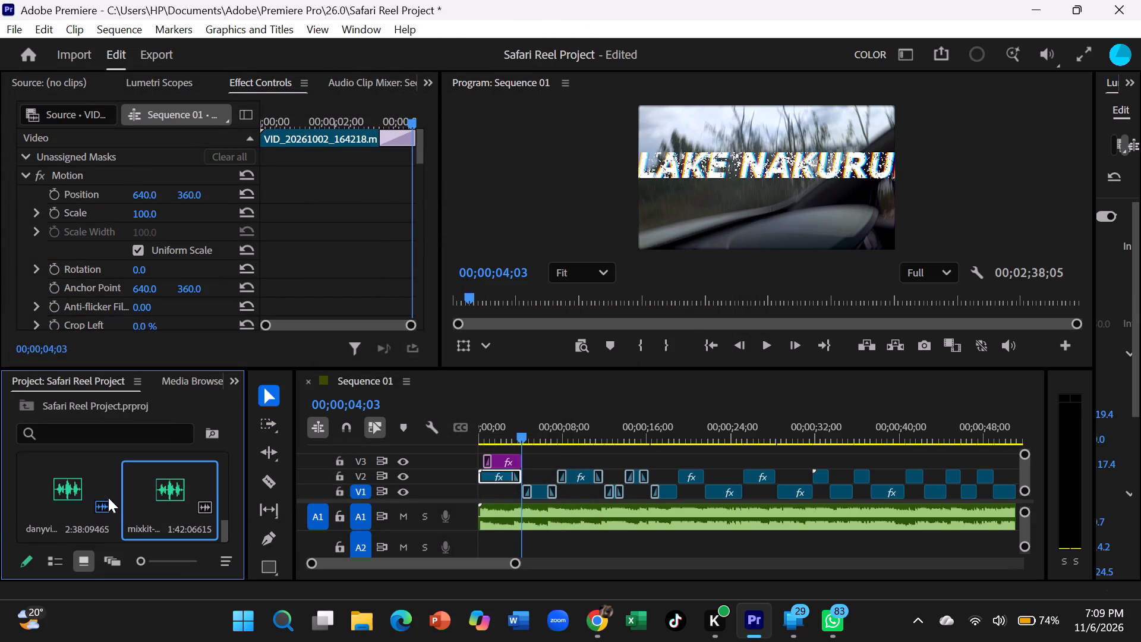
Place the mixkit-driving-ambition-32 music on audio track A2, starting at the beginning of the sequence.
{"action": "left_click_drag", "start_coordinate": [149, 486], "coordinate": [362, 565]}
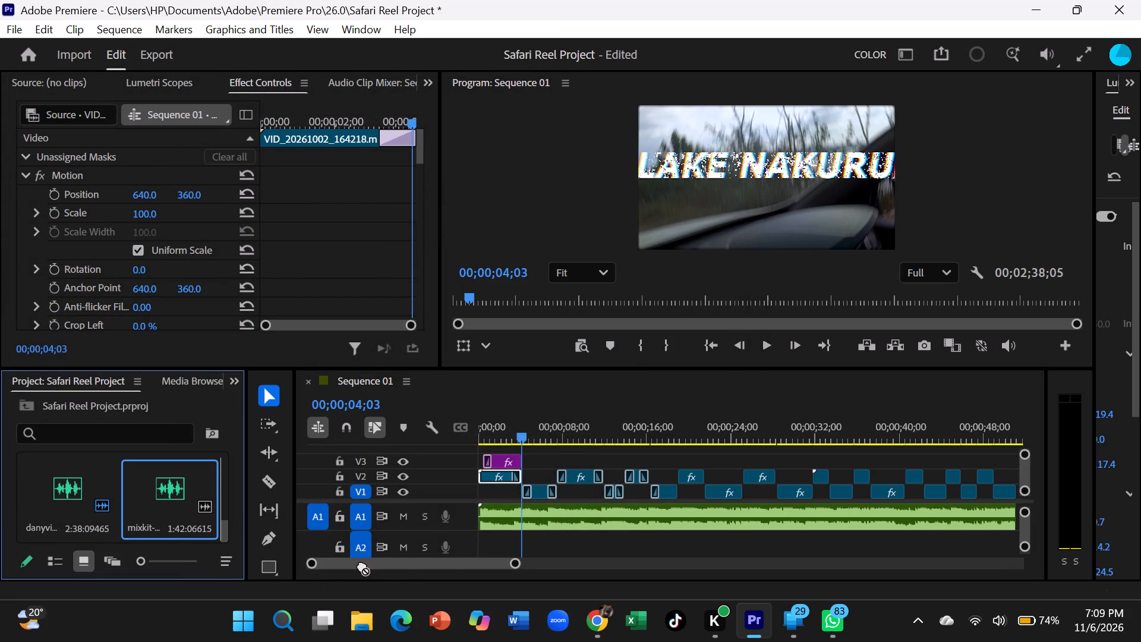
{"action": "left_click_drag", "start_coordinate": [362, 565], "coordinate": [232, 533]}
{"action": "left_click_drag", "start_coordinate": [232, 533], "coordinate": [186, 509]}
{"action": "left_click", "coordinate": [149, 486]}
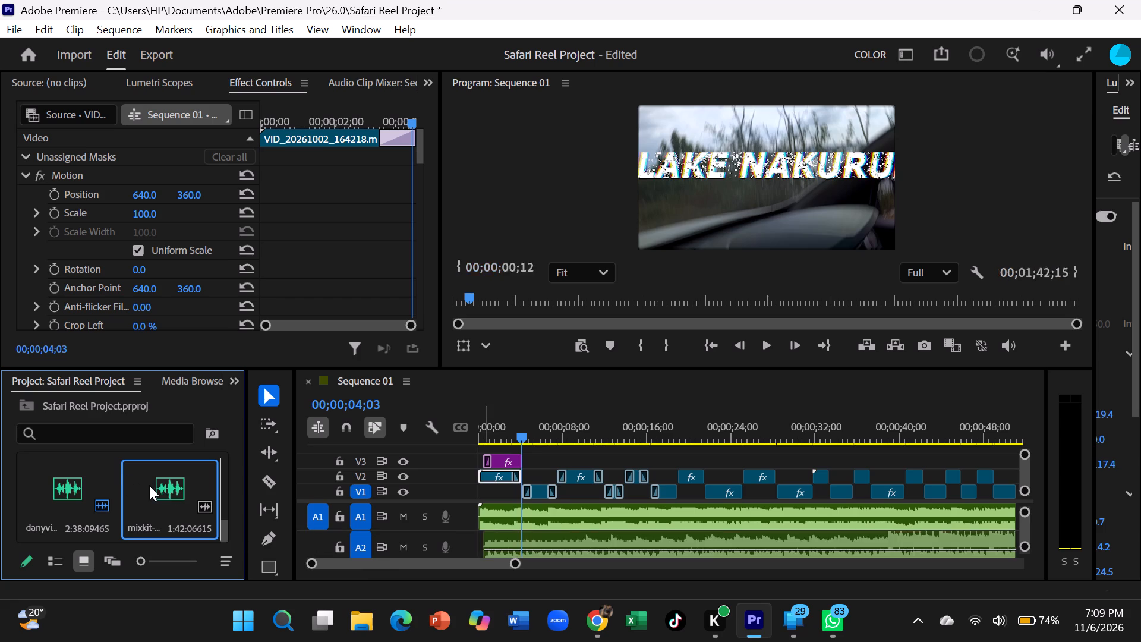
{"action": "left_click_drag", "start_coordinate": [176, 479], "coordinate": [234, 503]}
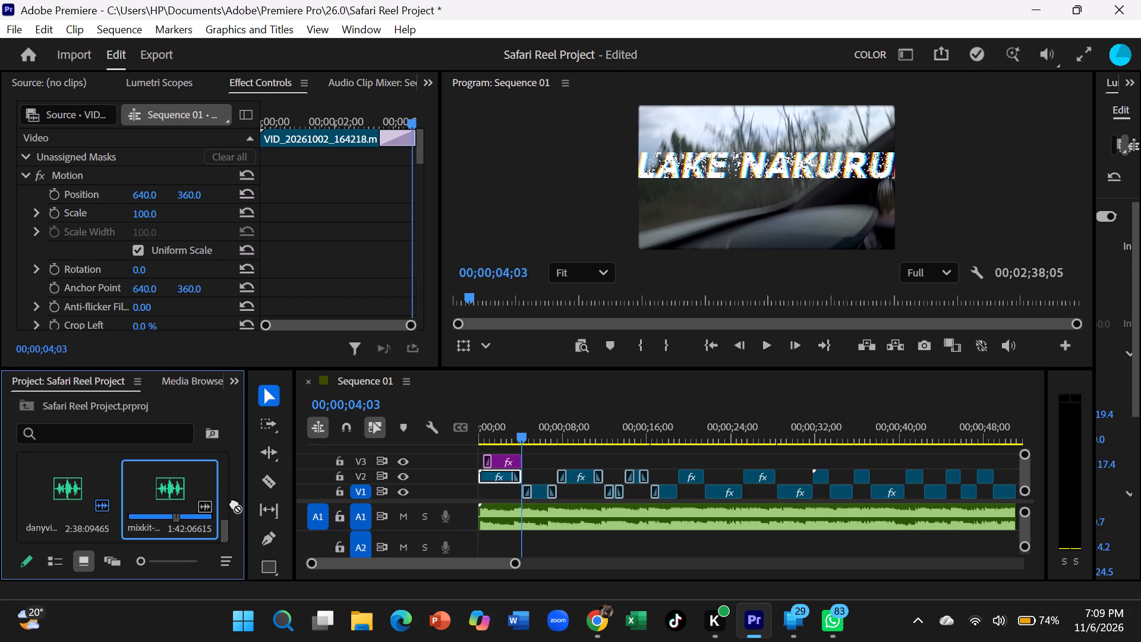
{"action": "left_click_drag", "start_coordinate": [234, 503], "coordinate": [459, 537]}
{"action": "scroll", "coordinate": [540, 350], "scroll_direction": "down", "scroll_amount": 3}
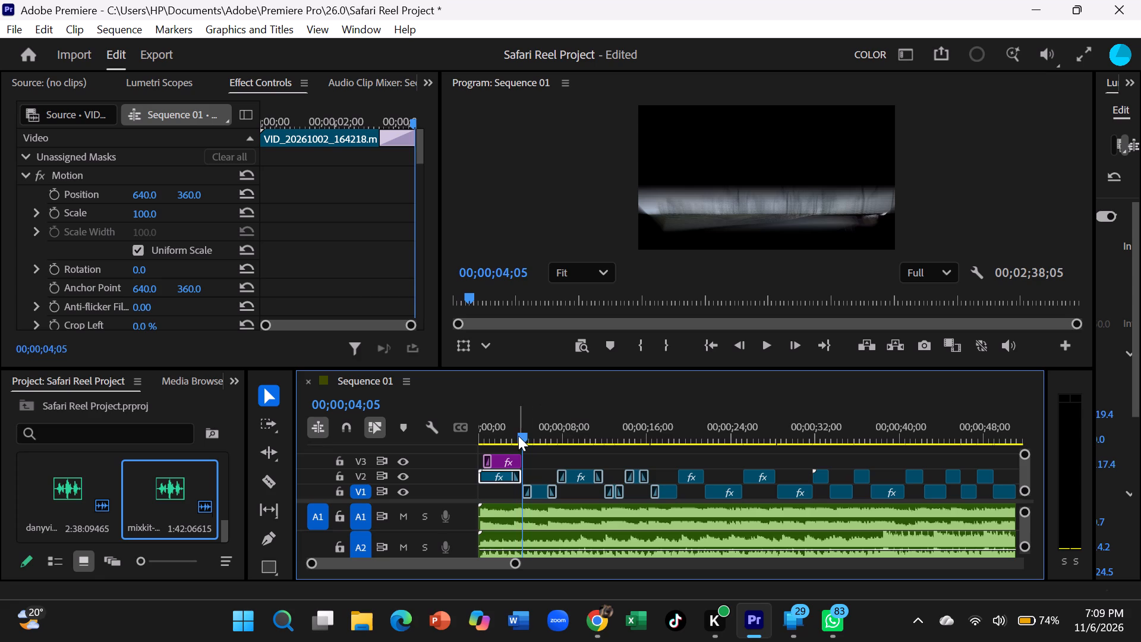
Mute audio track A1 and play the sequence from its start to about 00;00;04;00 to hear the new music.
{"action": "left_click_drag", "start_coordinate": [518, 436], "coordinate": [484, 454]}
{"action": "left_click", "coordinate": [399, 516]}
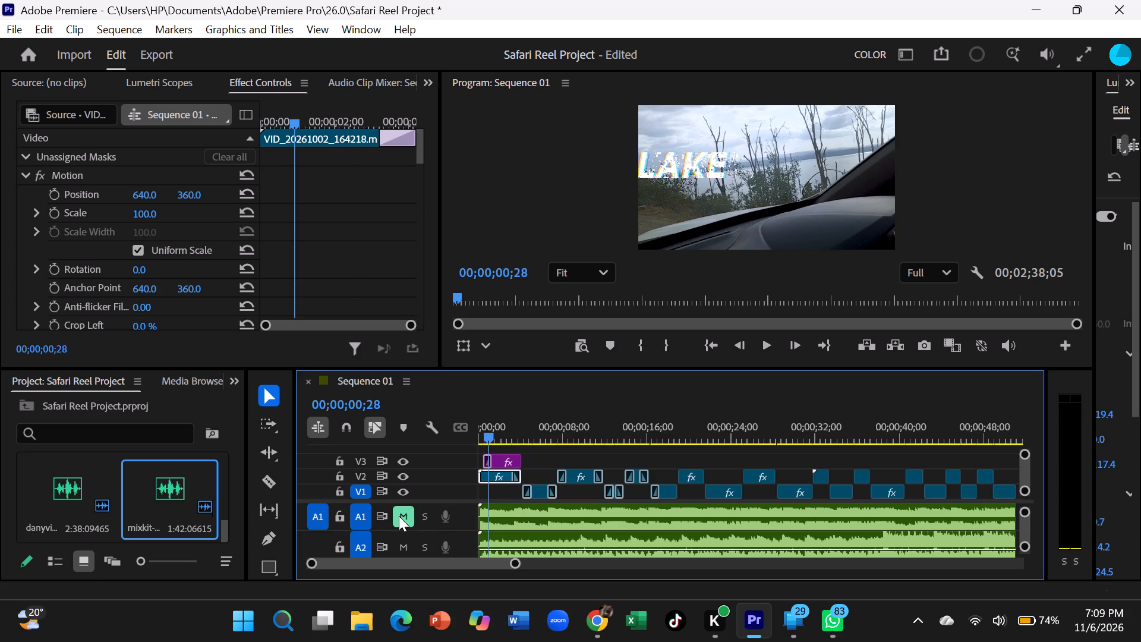
{"action": "left_click_drag", "start_coordinate": [484, 428], "coordinate": [467, 449]}
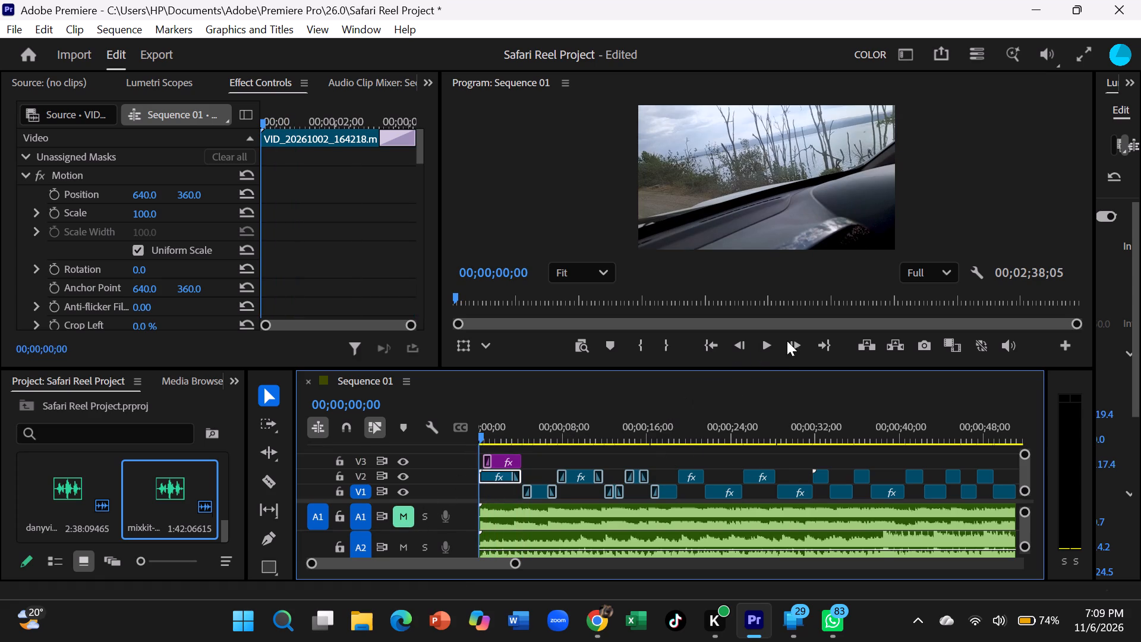
{"action": "left_click", "coordinate": [771, 347]}
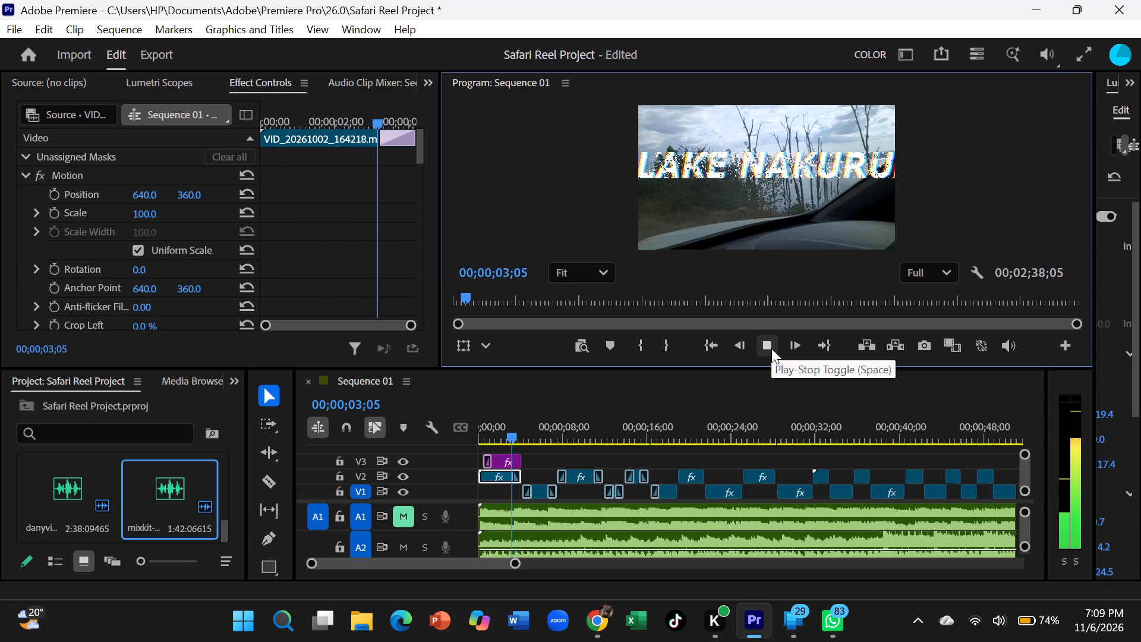
{"action": "left_click", "coordinate": [771, 348]}
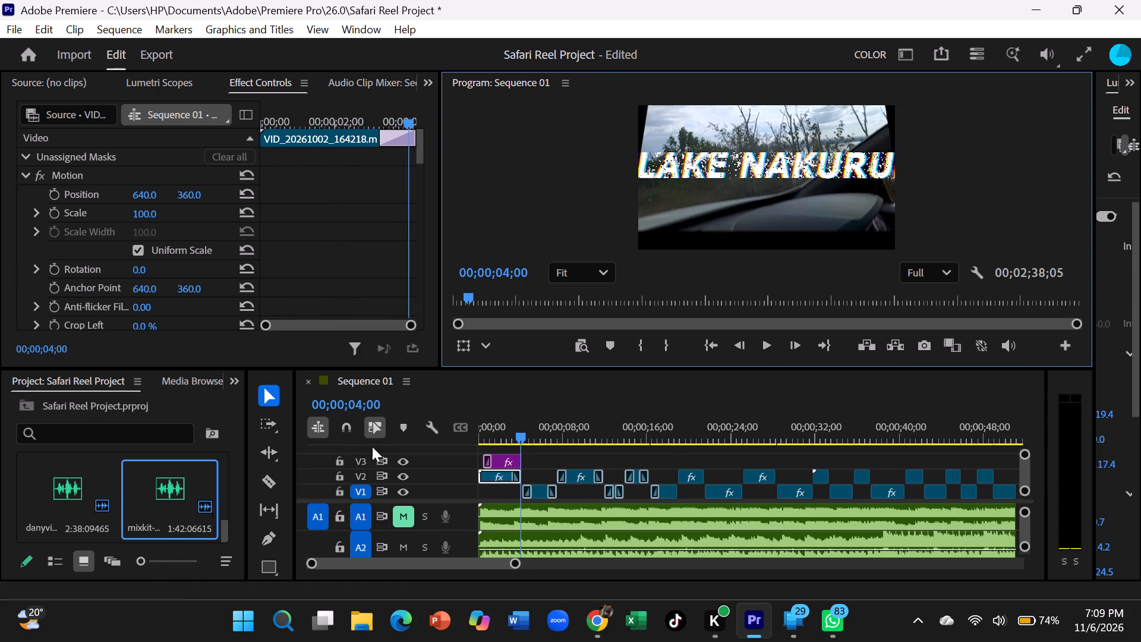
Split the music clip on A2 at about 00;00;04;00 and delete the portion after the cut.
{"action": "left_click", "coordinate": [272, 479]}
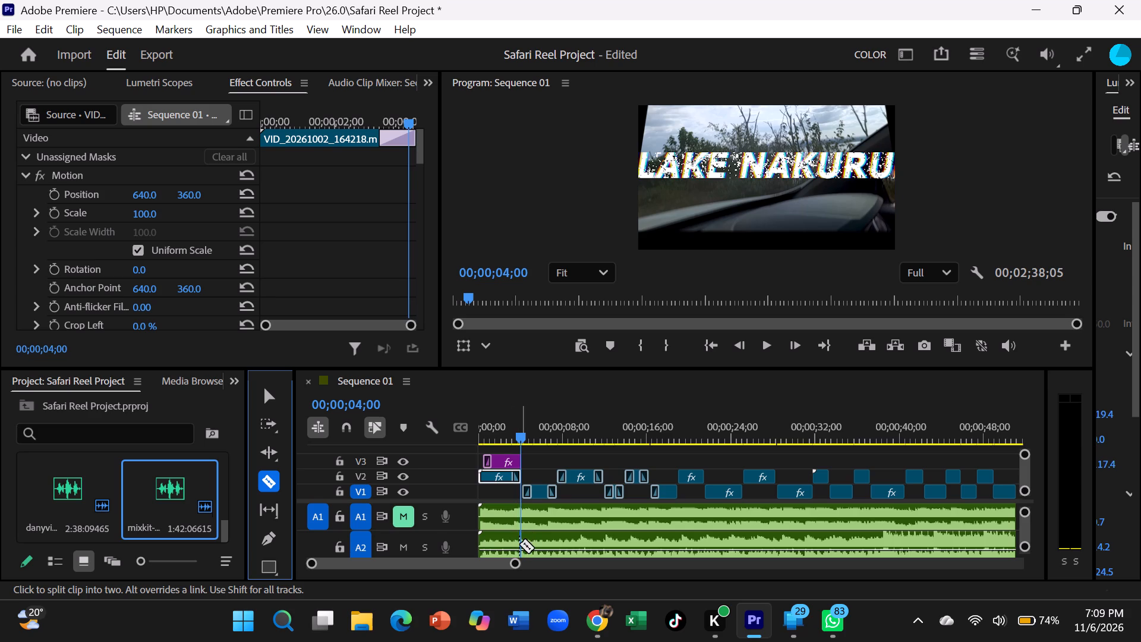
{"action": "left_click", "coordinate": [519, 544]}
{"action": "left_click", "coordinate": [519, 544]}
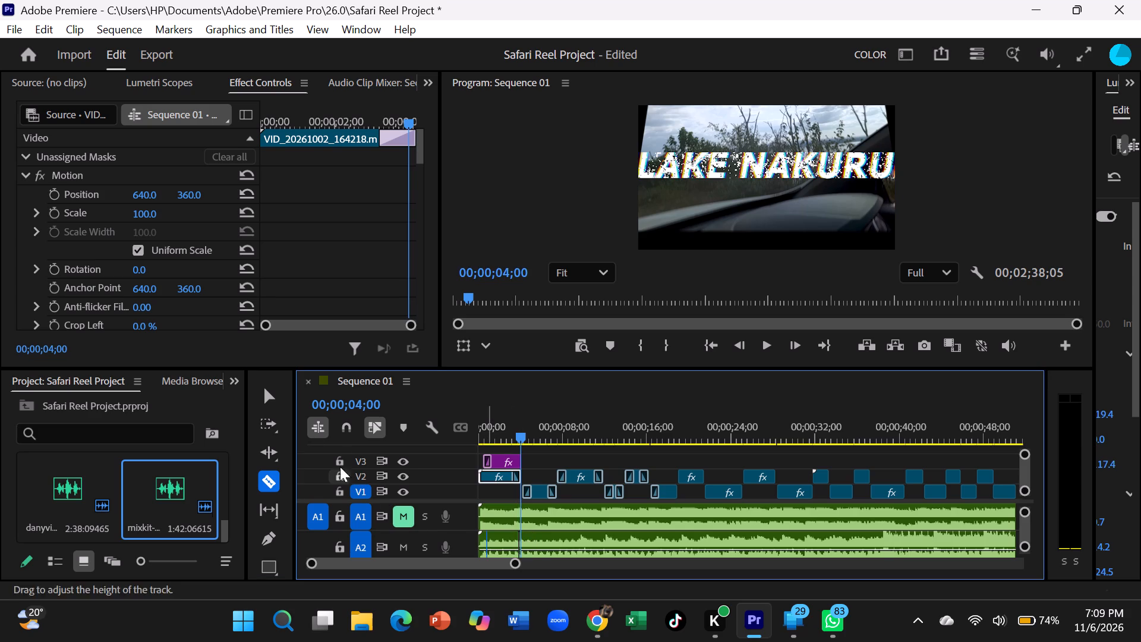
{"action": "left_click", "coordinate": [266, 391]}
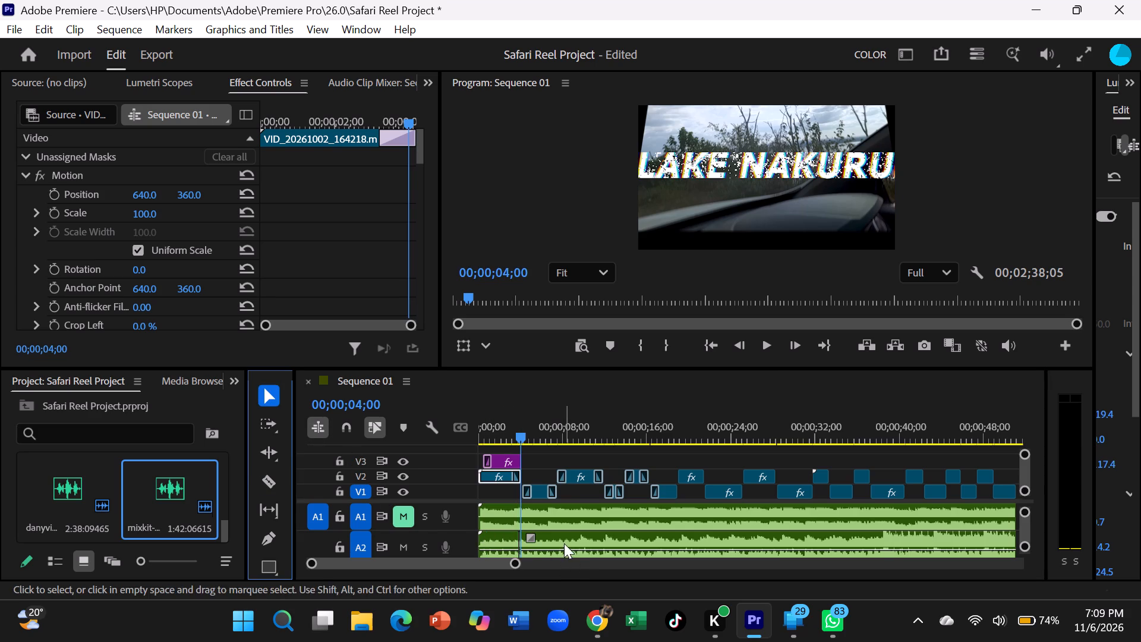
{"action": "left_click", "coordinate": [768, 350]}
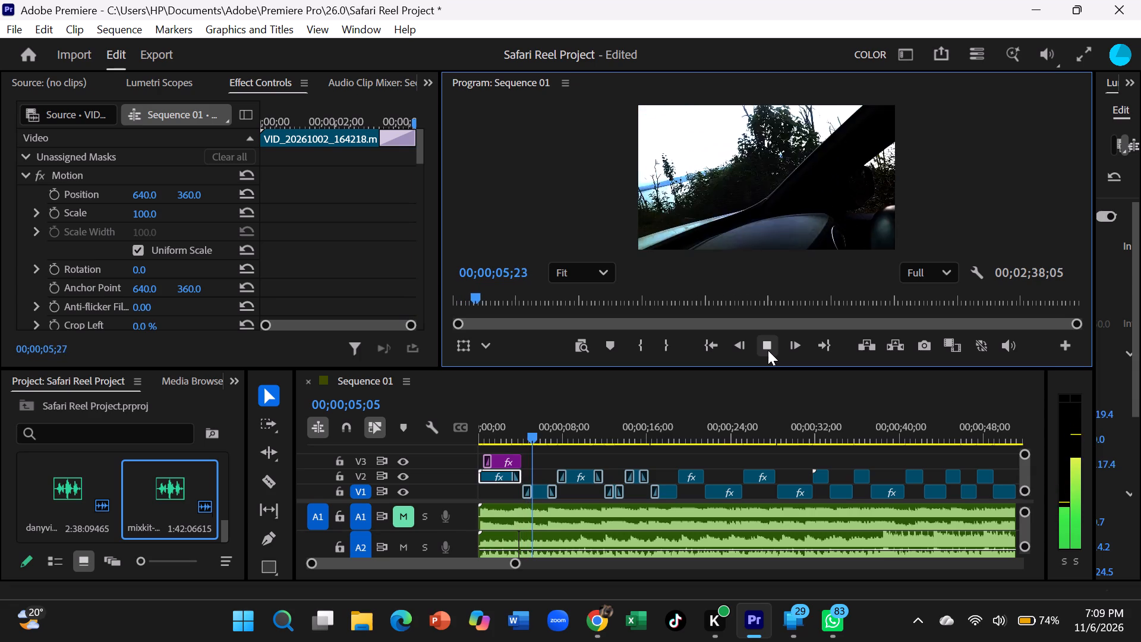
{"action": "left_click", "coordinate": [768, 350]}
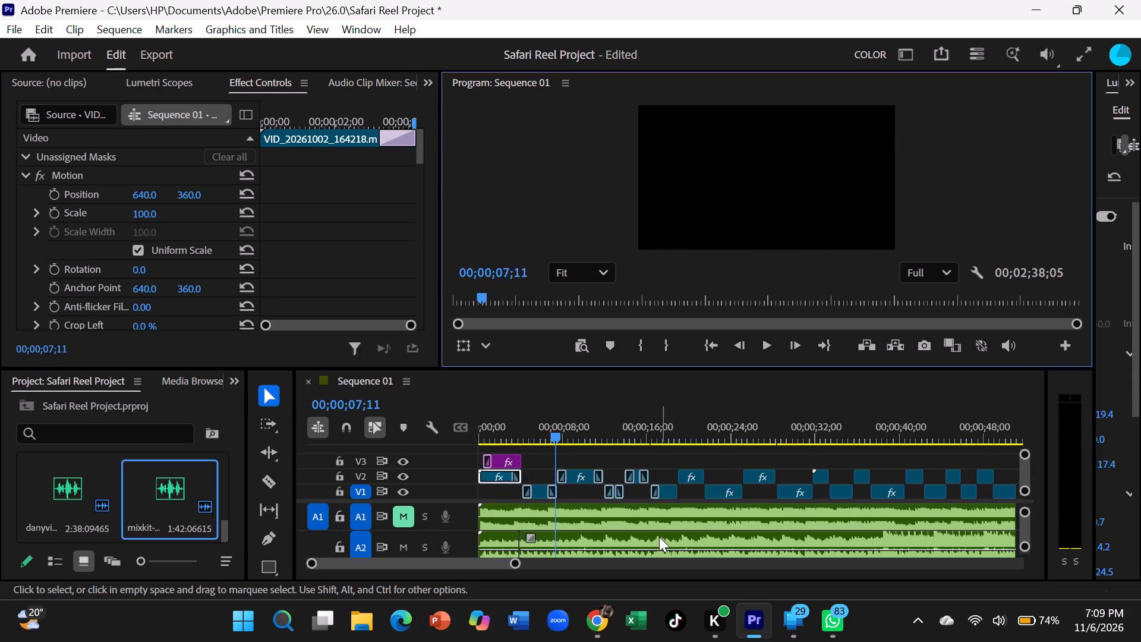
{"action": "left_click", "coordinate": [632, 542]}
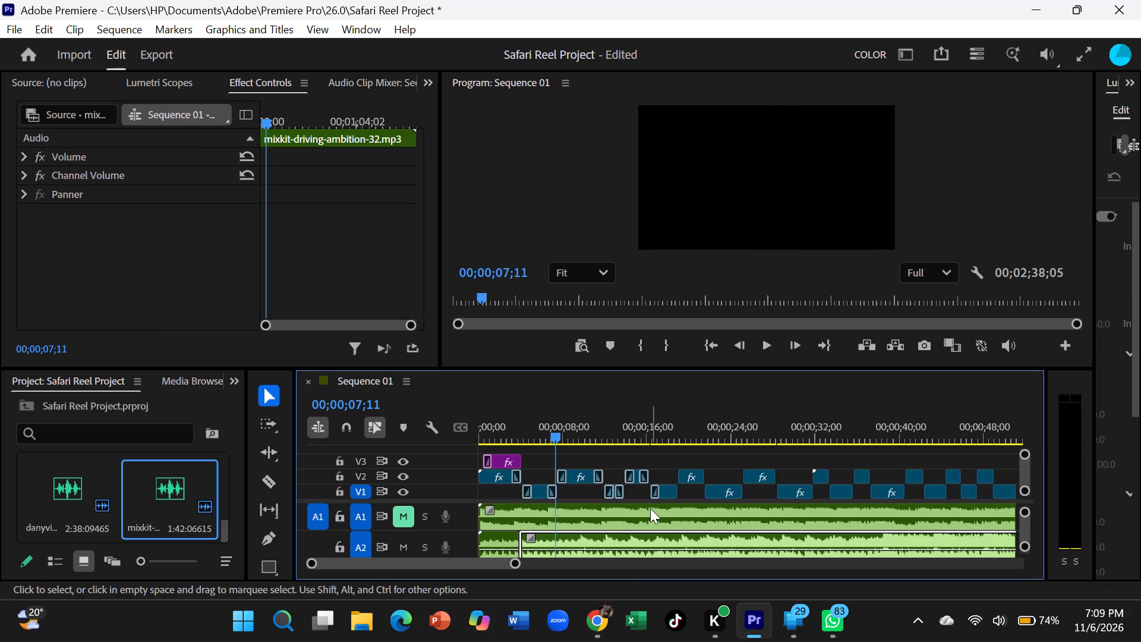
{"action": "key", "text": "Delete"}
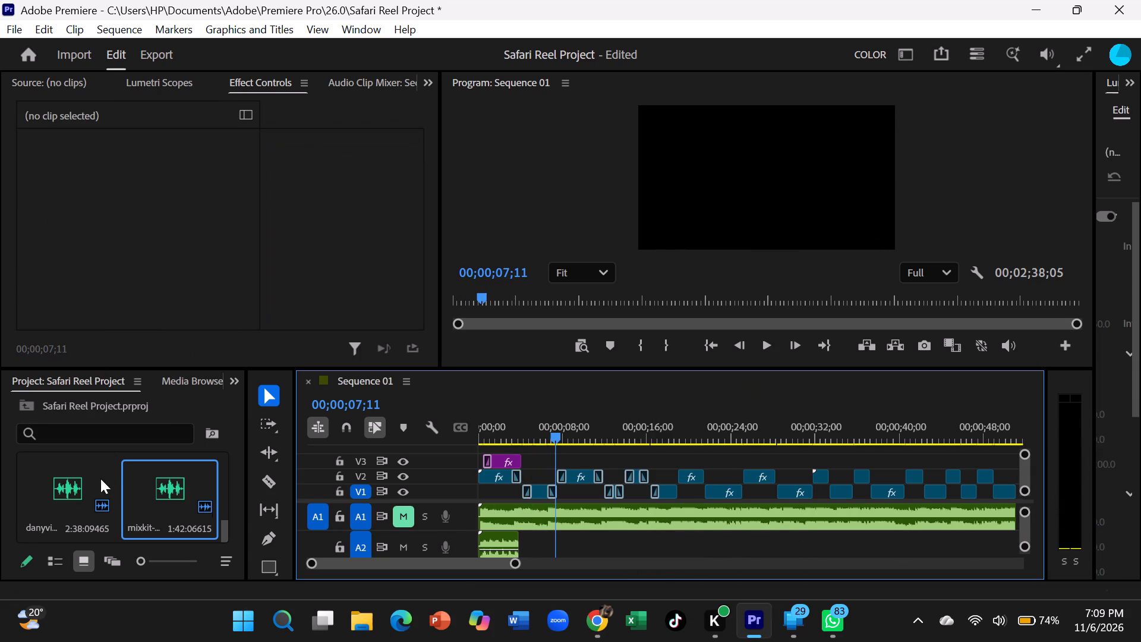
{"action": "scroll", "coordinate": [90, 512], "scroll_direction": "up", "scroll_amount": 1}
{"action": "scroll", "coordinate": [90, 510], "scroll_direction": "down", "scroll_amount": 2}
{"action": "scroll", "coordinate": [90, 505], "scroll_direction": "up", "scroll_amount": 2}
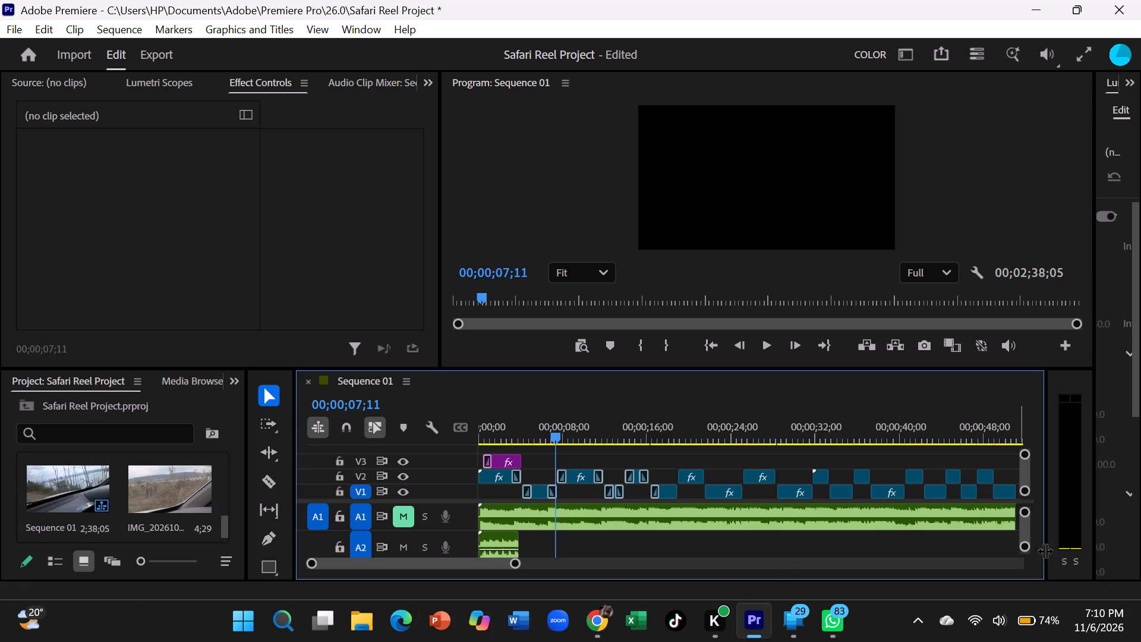
Reduce the audio track heights and make the timeline area taller to show tracks A1 to A3 and Mix.
{"action": "left_click_drag", "start_coordinate": [1029, 546], "coordinate": [1029, 552]}
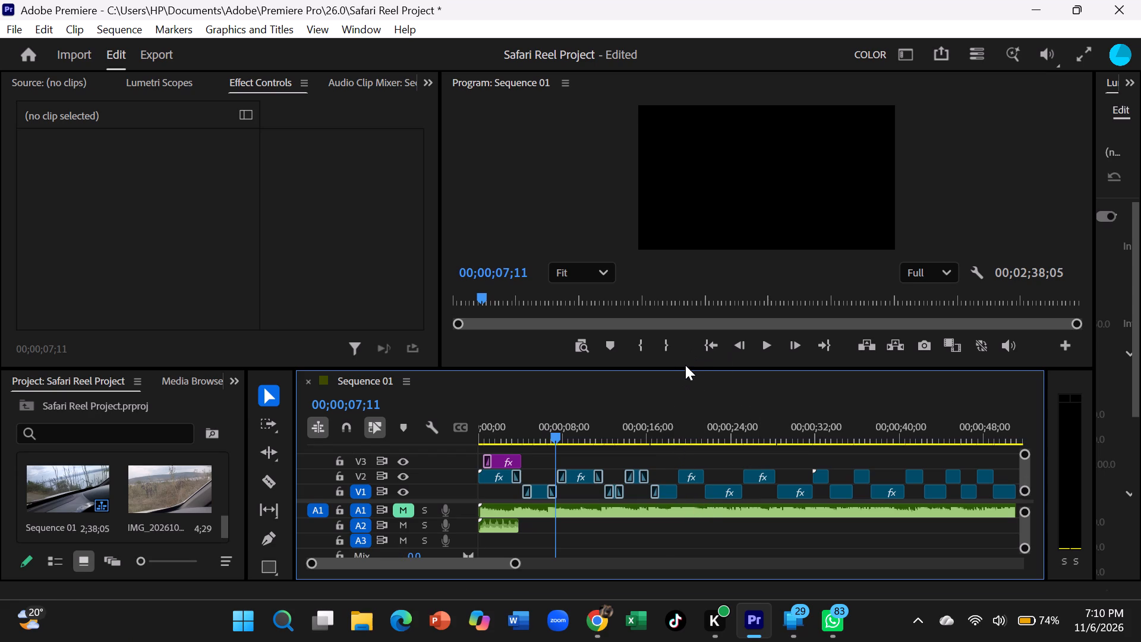
{"action": "left_click_drag", "start_coordinate": [686, 370], "coordinate": [686, 369]}
{"action": "left_click_drag", "start_coordinate": [686, 369], "coordinate": [685, 361]}
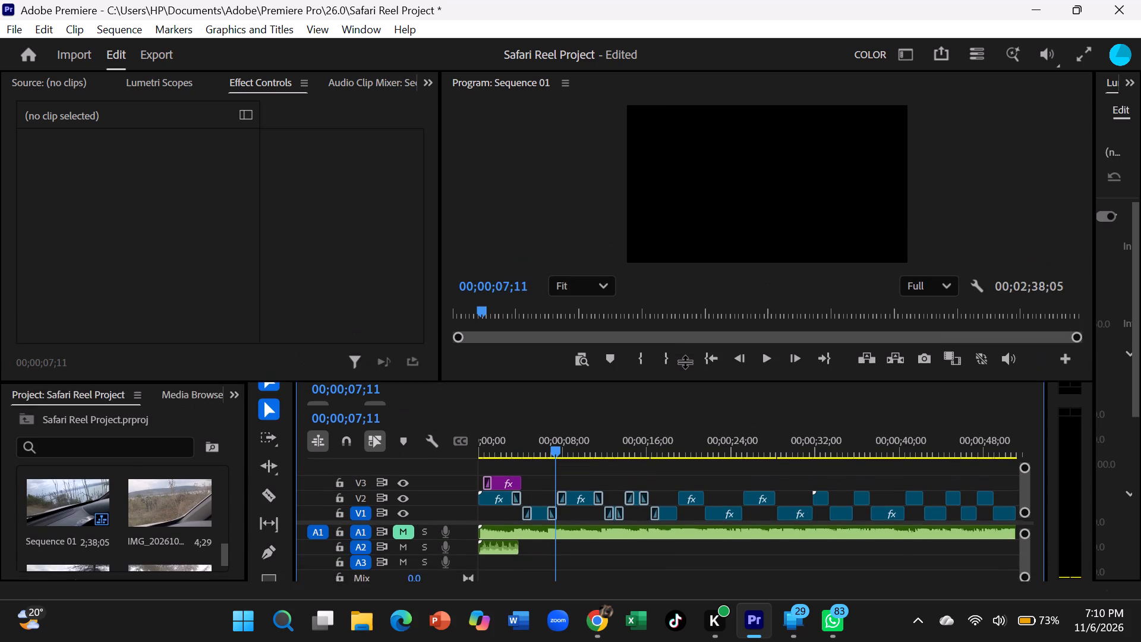
{"action": "left_click_drag", "start_coordinate": [685, 361], "coordinate": [685, 354]}
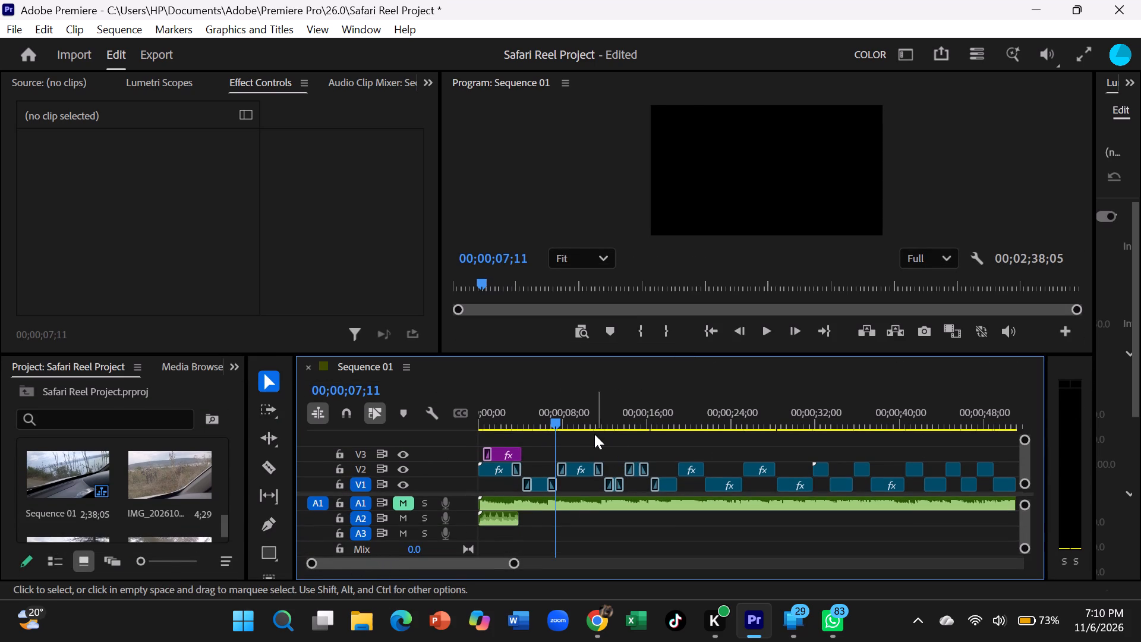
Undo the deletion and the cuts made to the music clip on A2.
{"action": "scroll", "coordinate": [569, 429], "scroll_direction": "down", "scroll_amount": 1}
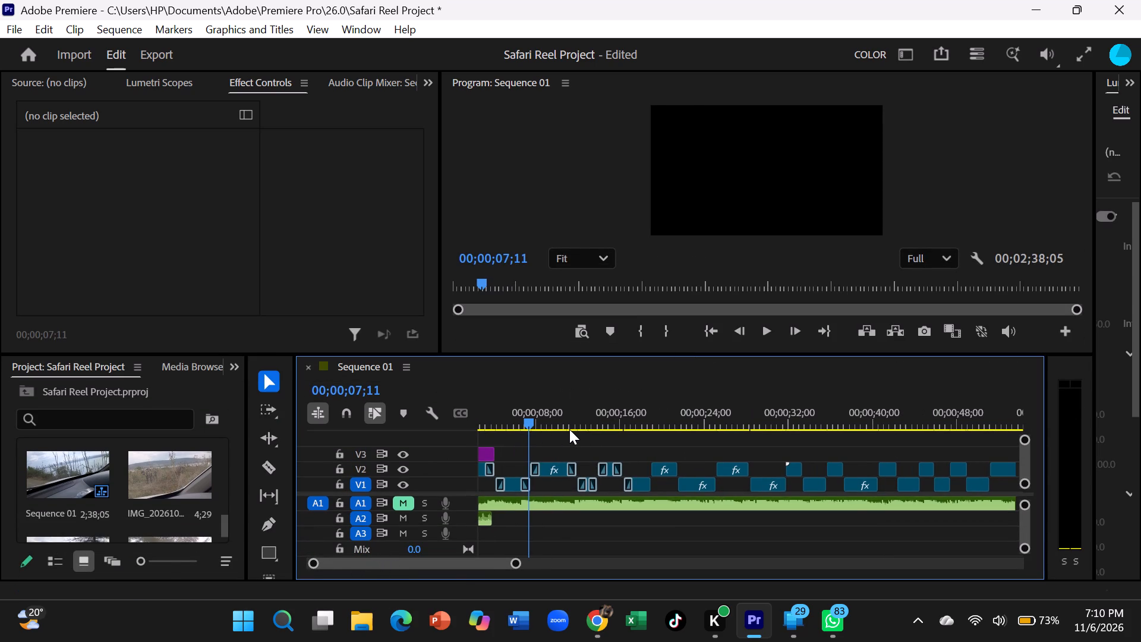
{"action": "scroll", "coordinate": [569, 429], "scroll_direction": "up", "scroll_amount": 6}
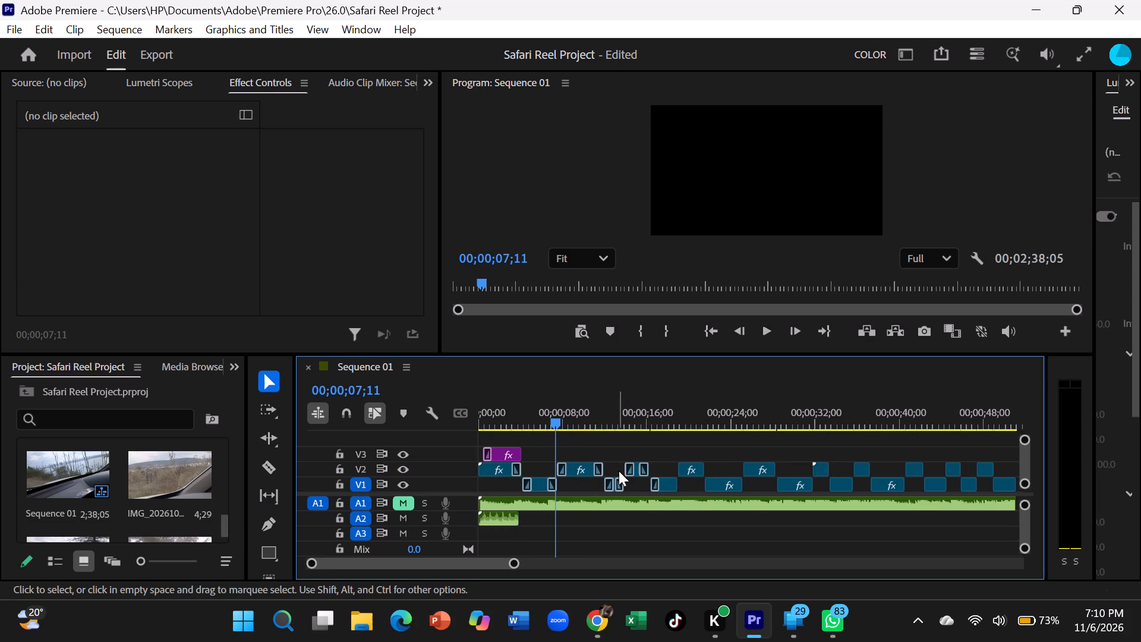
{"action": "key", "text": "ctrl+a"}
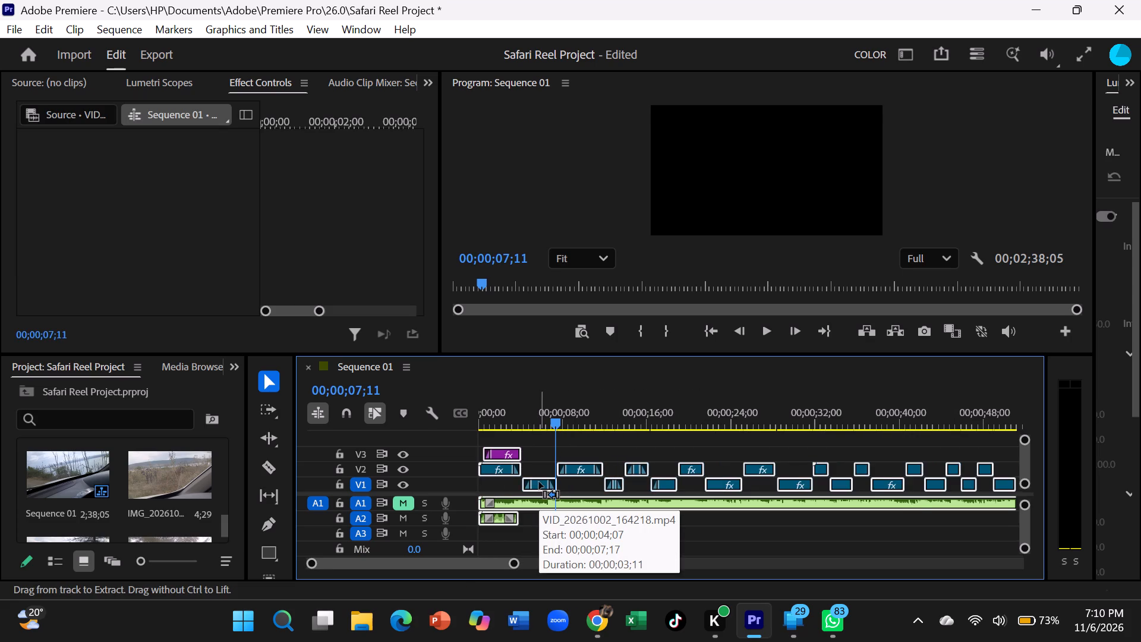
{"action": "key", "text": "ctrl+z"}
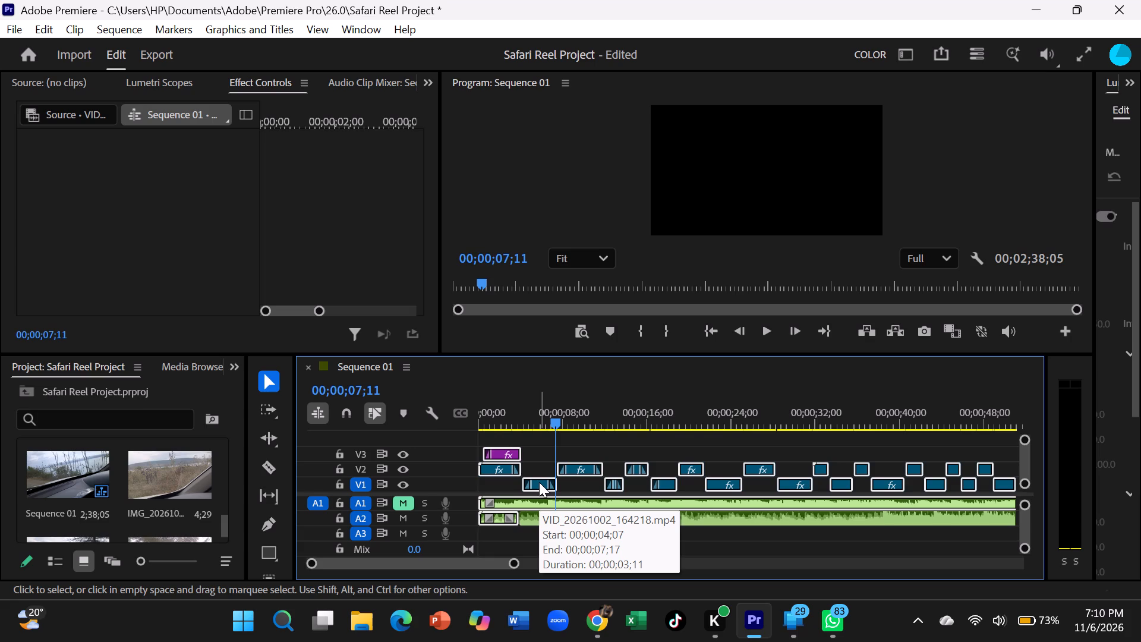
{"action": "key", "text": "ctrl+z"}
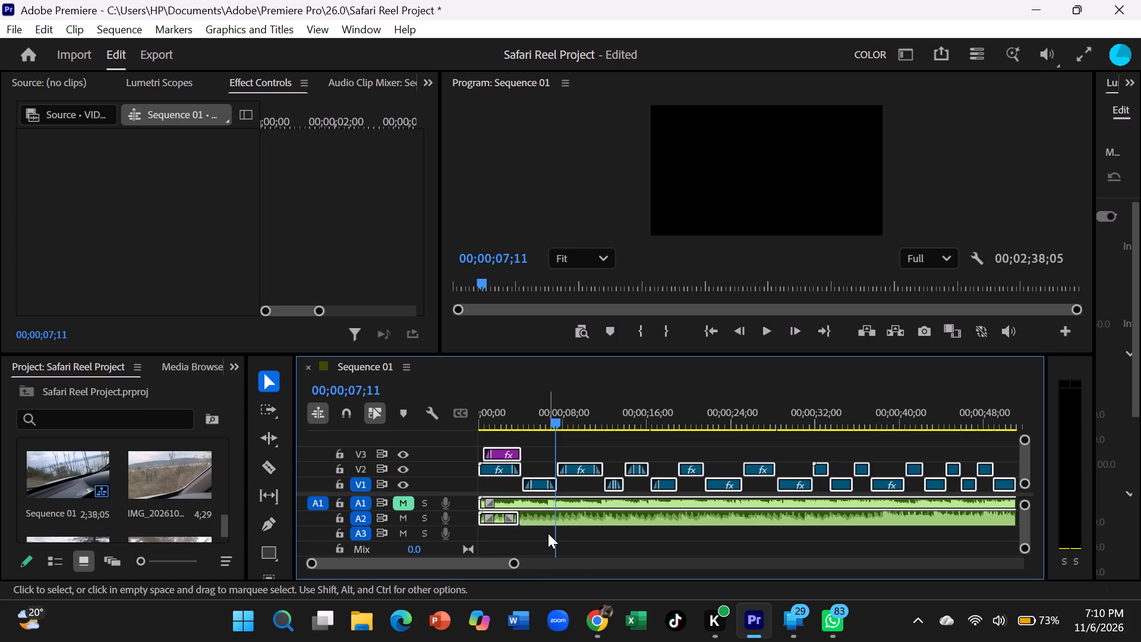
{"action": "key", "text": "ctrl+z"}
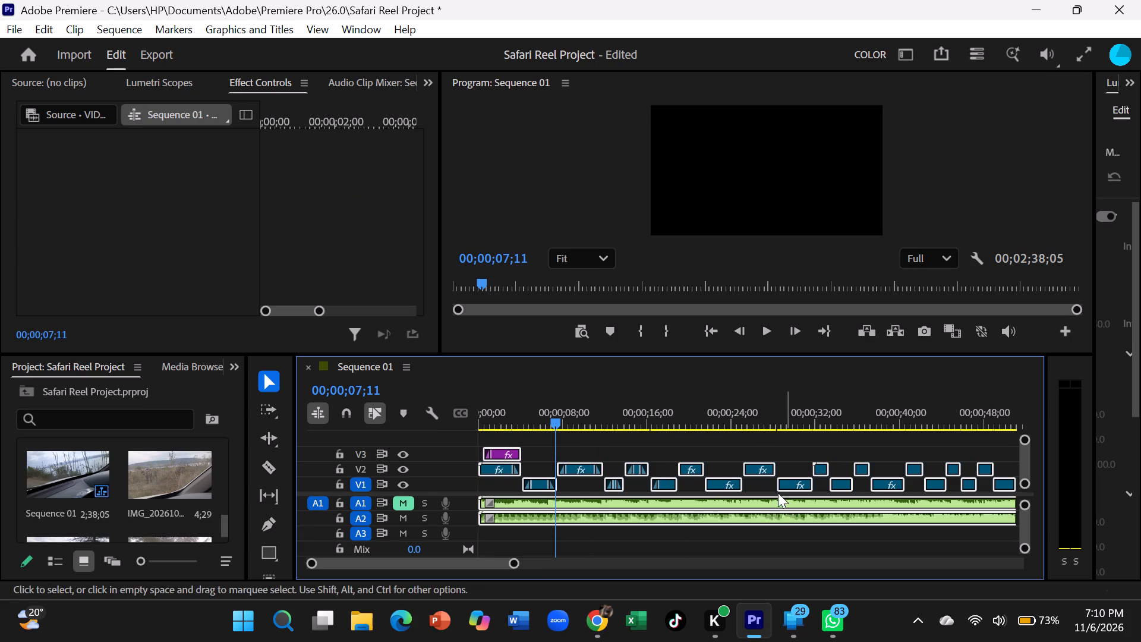
Play the sequence from 00;00;07;11 to about 00;00;18;22 with the new music, and return the playhead to the sequence start.
{"action": "left_click", "coordinate": [768, 341]}
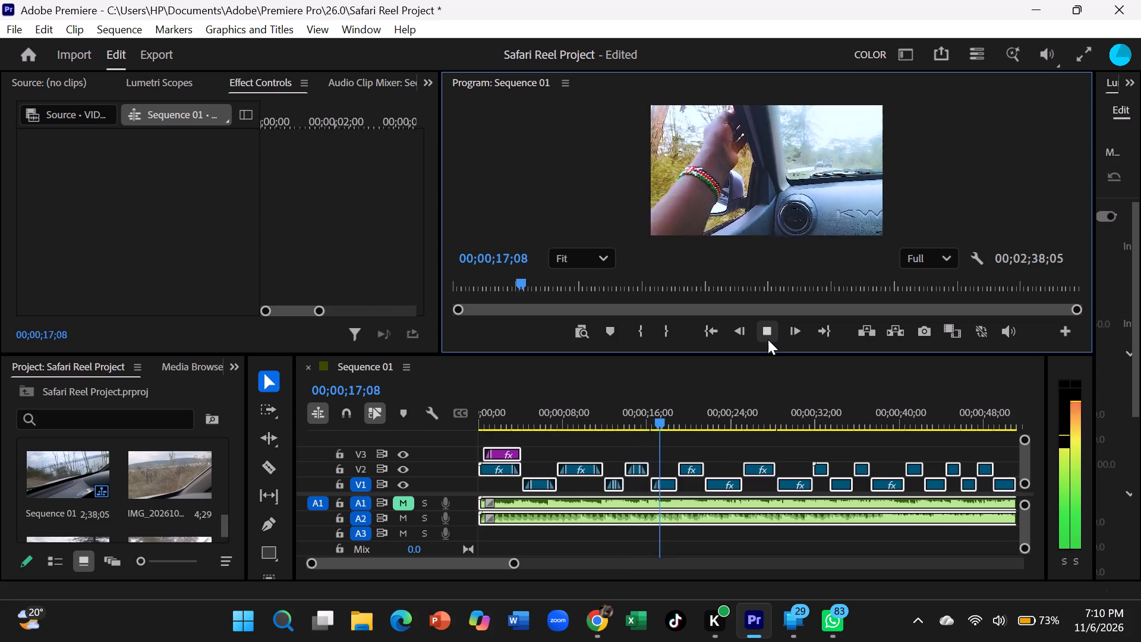
{"action": "key", "text": "space"}
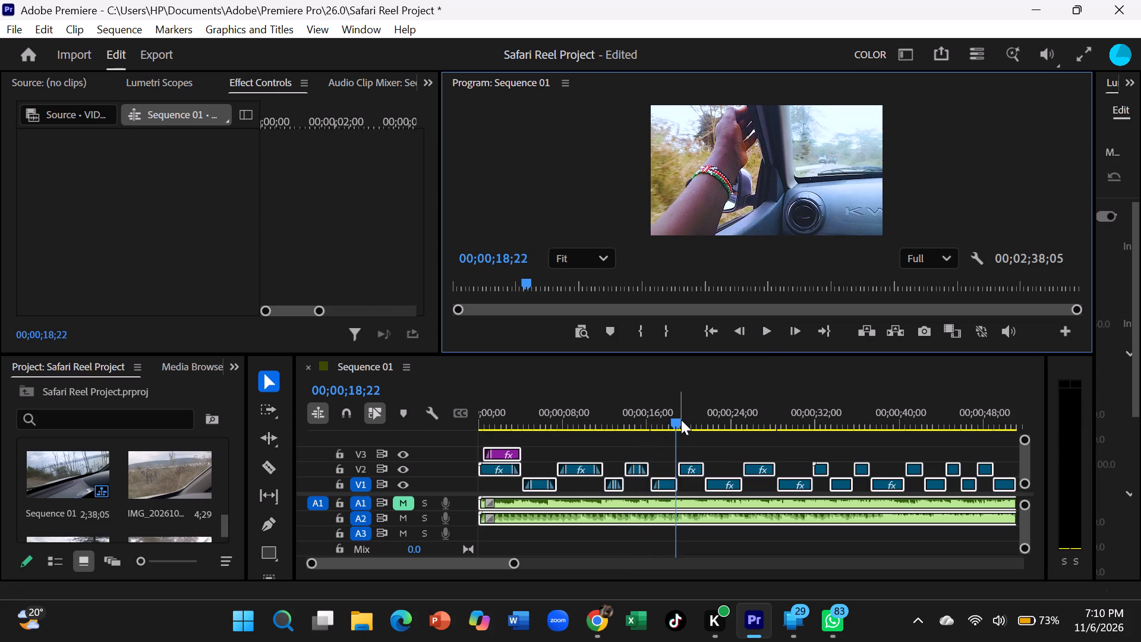
{"action": "left_click_drag", "start_coordinate": [671, 414], "coordinate": [672, 414]}
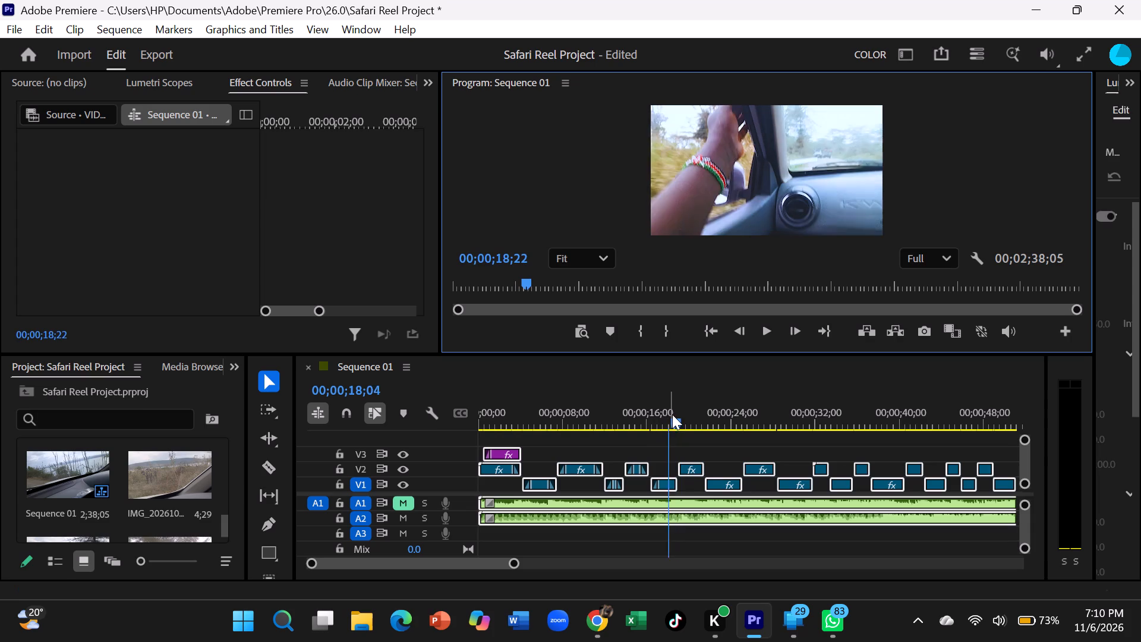
{"action": "left_click_drag", "start_coordinate": [672, 414], "coordinate": [622, 449]}
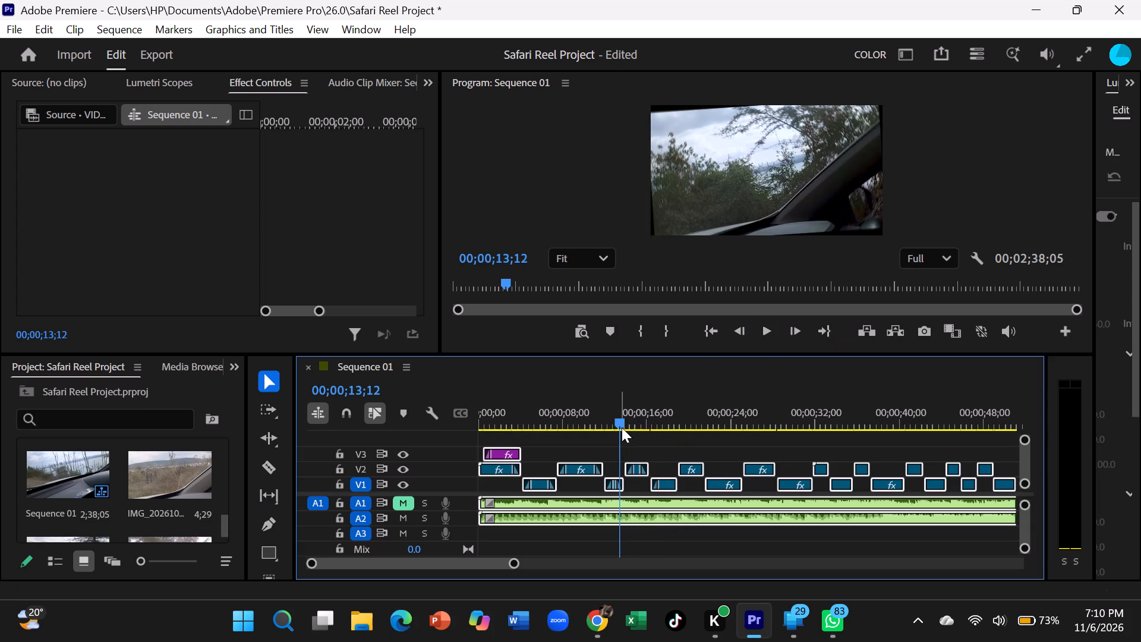
{"action": "left_click_drag", "start_coordinate": [621, 427], "coordinate": [459, 484]}
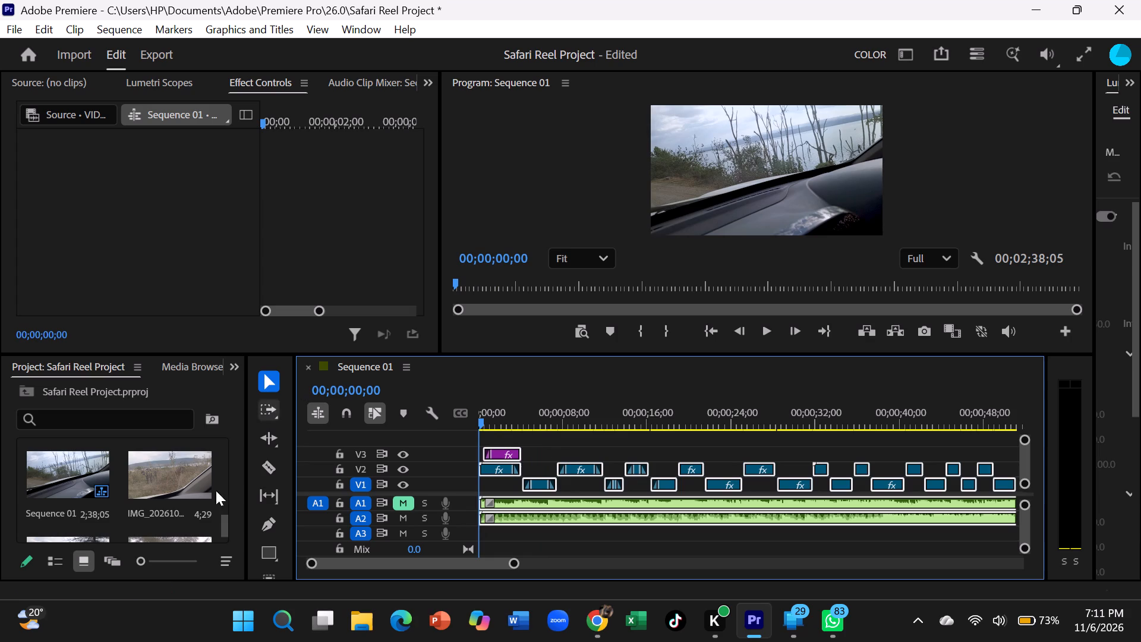
Split the mixkit-driving-ambition-32 clip on A2 at 00;00;03;27 and delete the portion after the cut.
{"action": "left_click", "coordinate": [259, 471]}
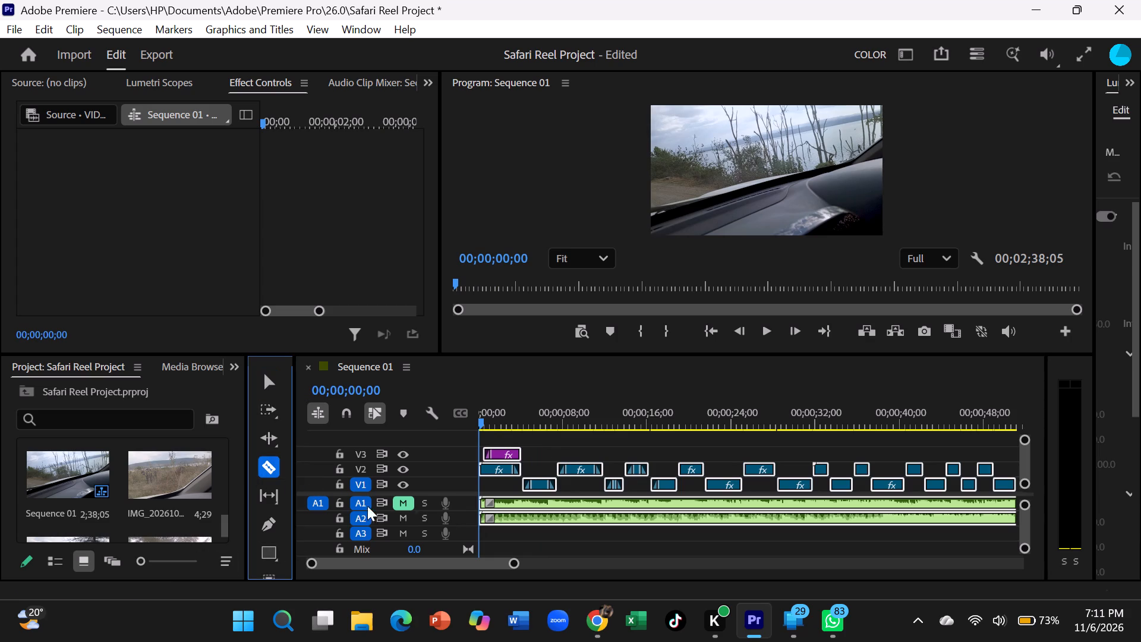
{"action": "left_click", "coordinate": [519, 521]}
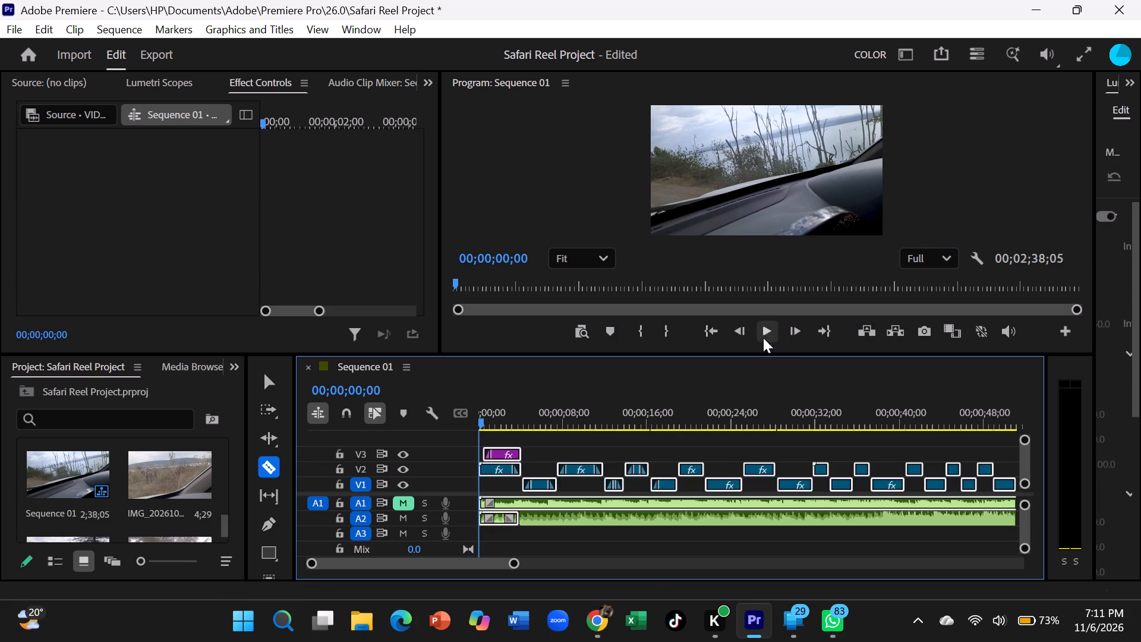
{"action": "left_click", "coordinate": [276, 380]}
{"action": "left_click", "coordinate": [664, 520]}
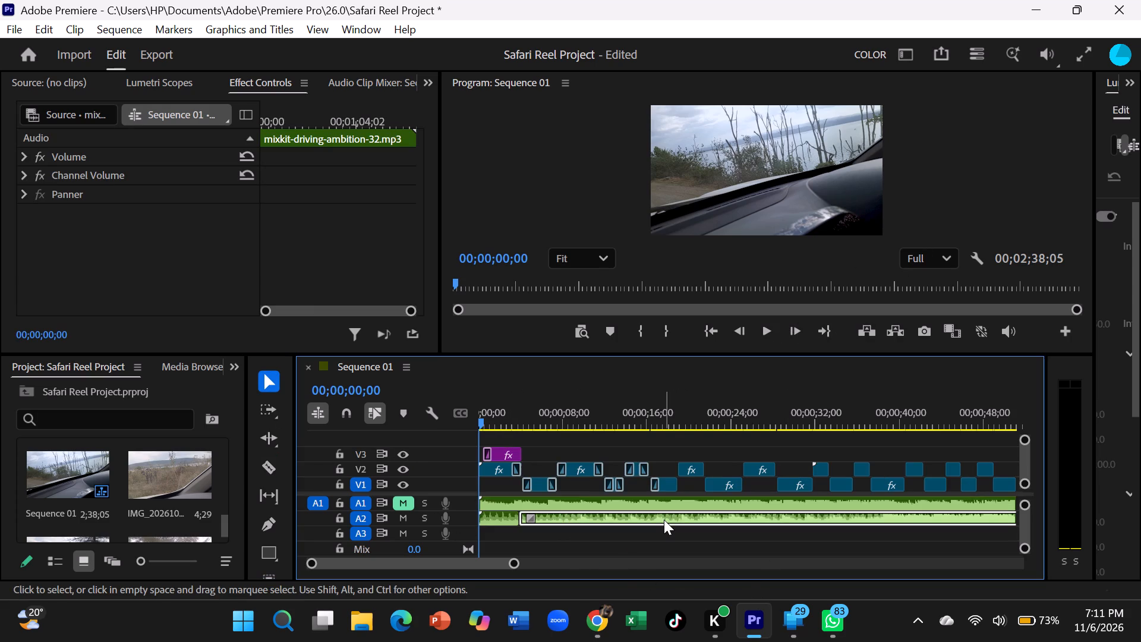
{"action": "key", "text": "Delete"}
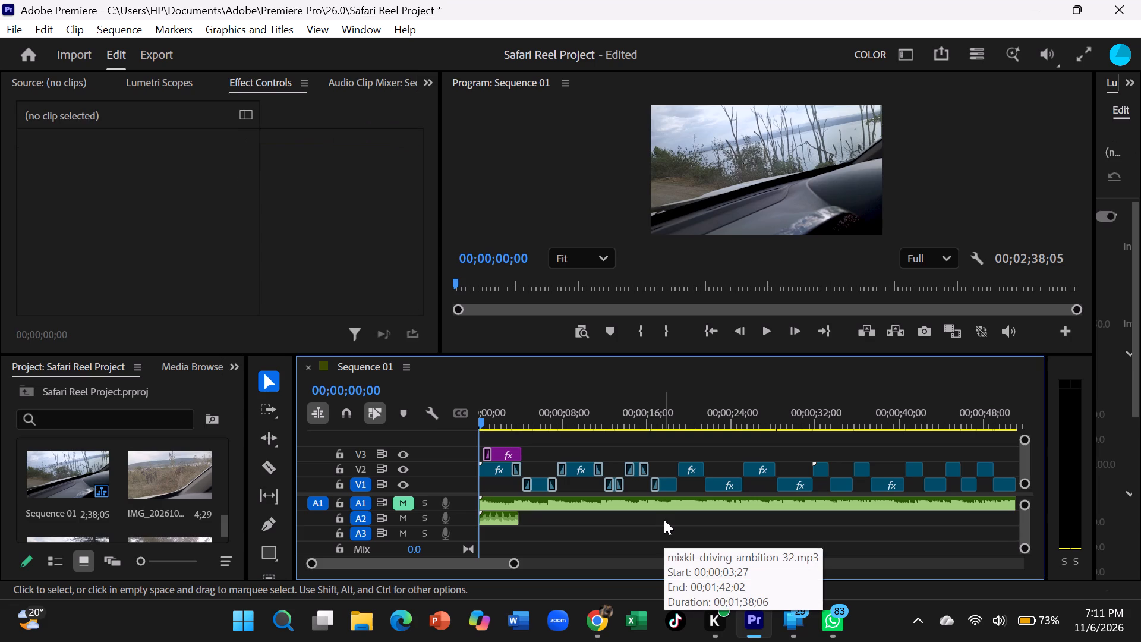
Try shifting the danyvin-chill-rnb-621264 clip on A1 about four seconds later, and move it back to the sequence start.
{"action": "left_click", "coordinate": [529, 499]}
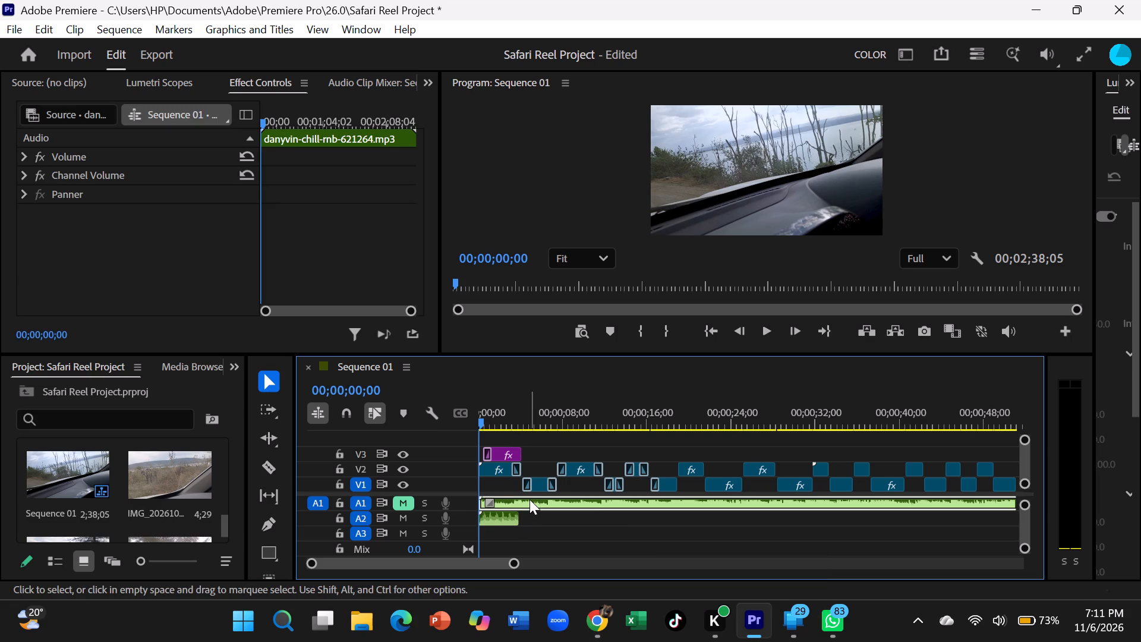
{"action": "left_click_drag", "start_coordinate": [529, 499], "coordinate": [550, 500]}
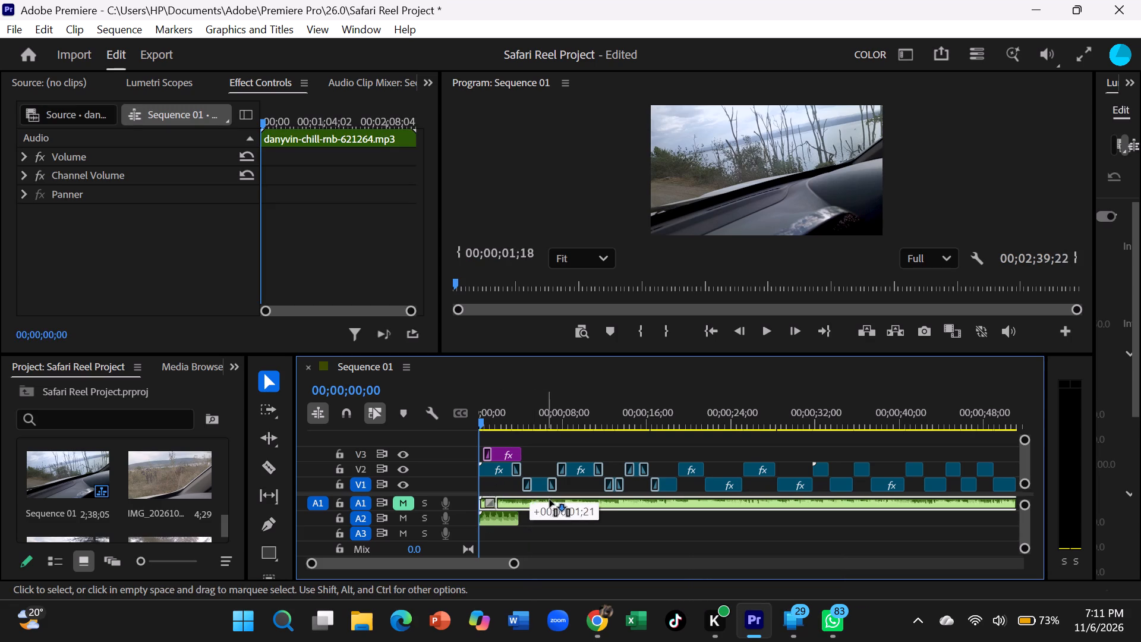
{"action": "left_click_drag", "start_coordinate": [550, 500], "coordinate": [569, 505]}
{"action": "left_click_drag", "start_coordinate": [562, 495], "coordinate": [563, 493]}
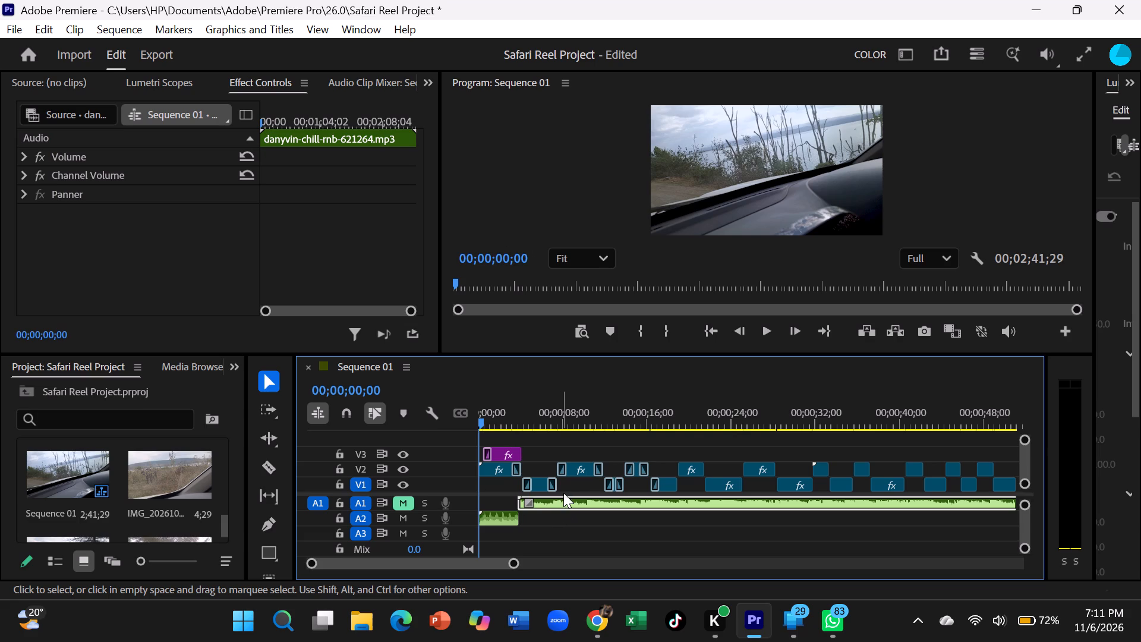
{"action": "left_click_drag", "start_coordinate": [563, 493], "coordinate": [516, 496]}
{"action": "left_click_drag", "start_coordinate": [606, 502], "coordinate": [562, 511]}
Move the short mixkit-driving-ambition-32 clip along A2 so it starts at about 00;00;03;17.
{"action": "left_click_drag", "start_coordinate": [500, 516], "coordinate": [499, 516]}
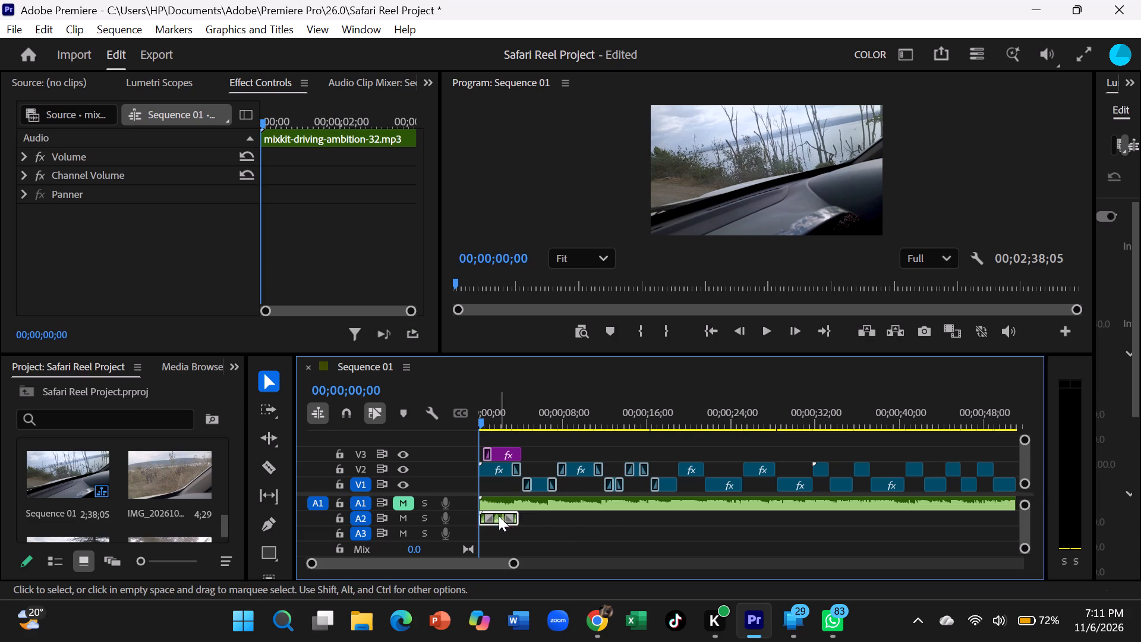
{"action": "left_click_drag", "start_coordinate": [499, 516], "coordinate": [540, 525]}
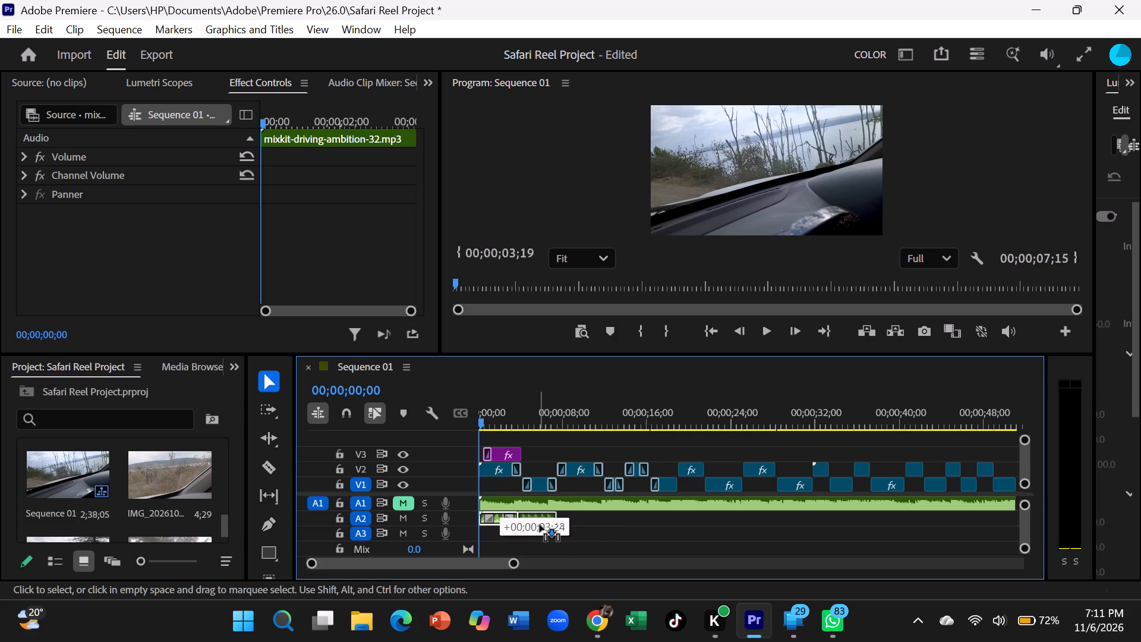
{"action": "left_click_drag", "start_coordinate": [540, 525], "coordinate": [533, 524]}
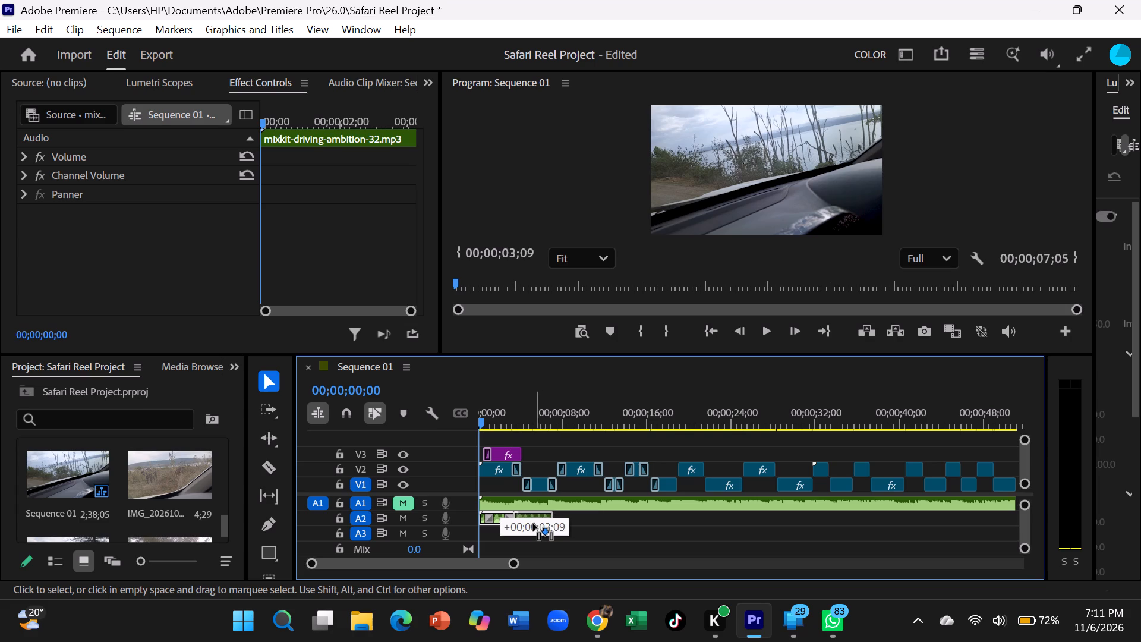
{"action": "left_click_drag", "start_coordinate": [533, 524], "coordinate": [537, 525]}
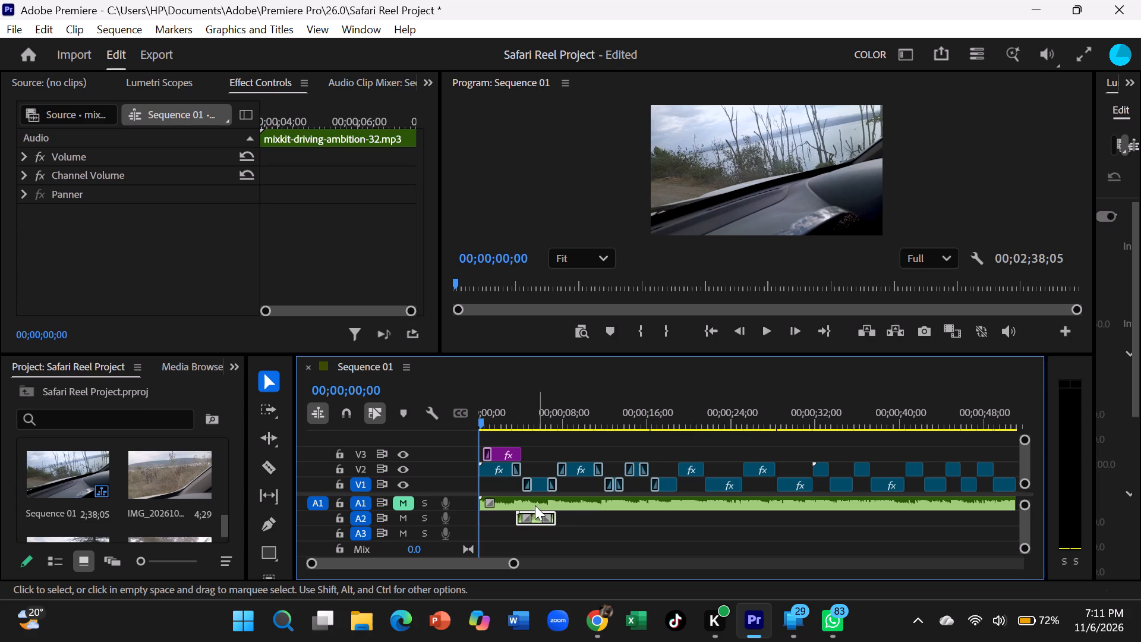
Unmute audio track A1 and play the opening seconds from the sequence start to hear both music clips.
{"action": "left_click", "coordinate": [764, 322]}
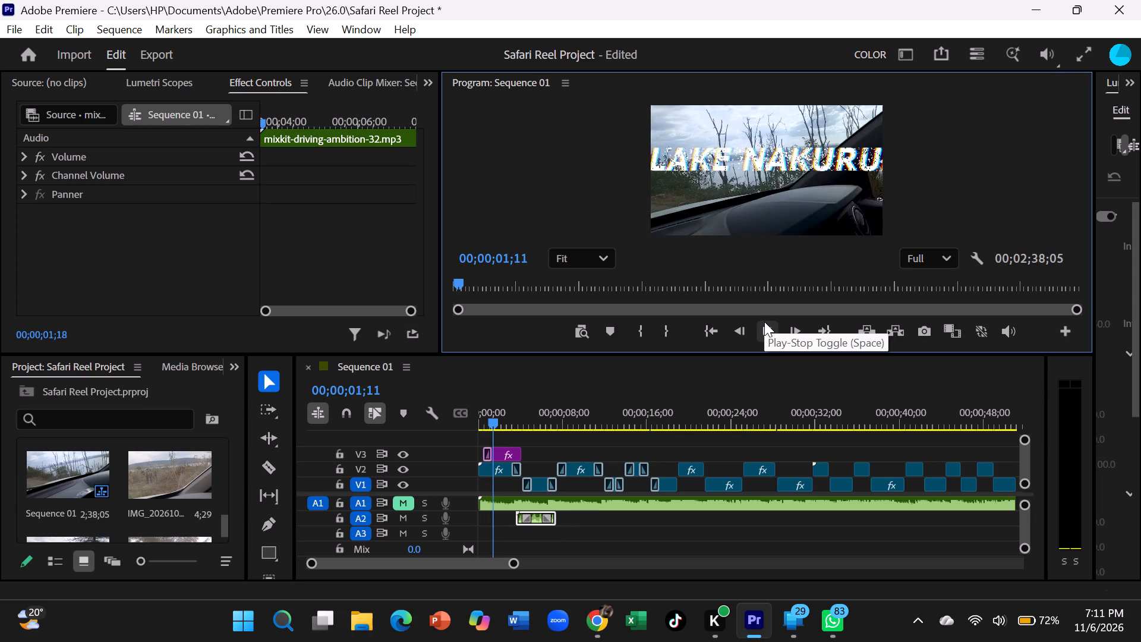
{"action": "left_click_drag", "start_coordinate": [512, 419], "coordinate": [512, 419]}
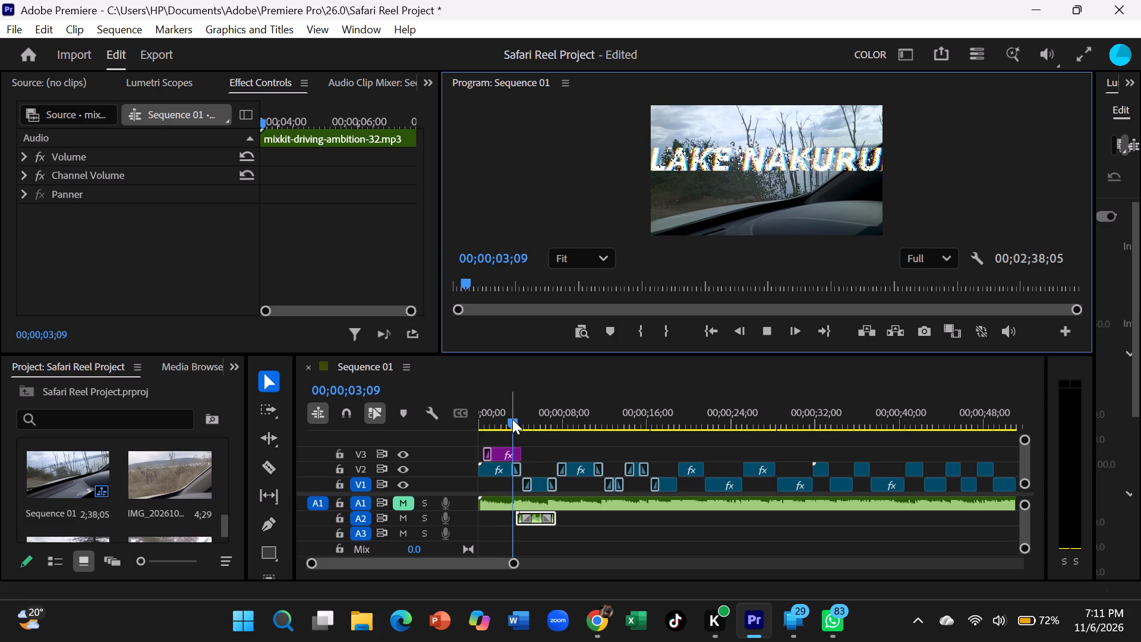
{"action": "left_click_drag", "start_coordinate": [512, 419], "coordinate": [471, 430]}
{"action": "left_click", "coordinate": [760, 326]}
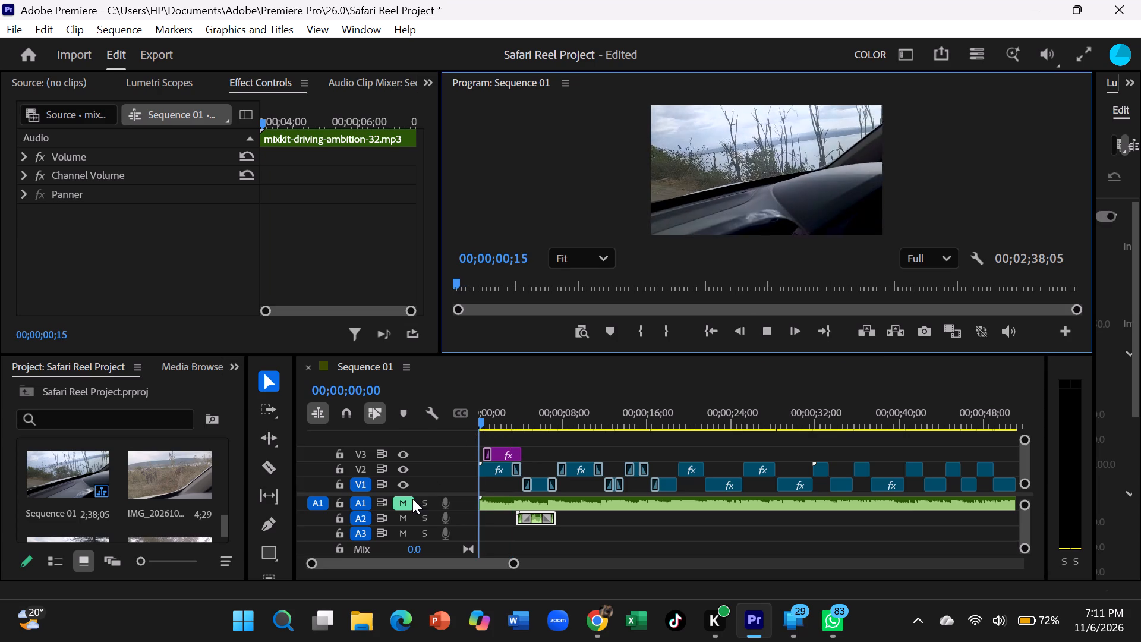
{"action": "left_click", "coordinate": [412, 499]}
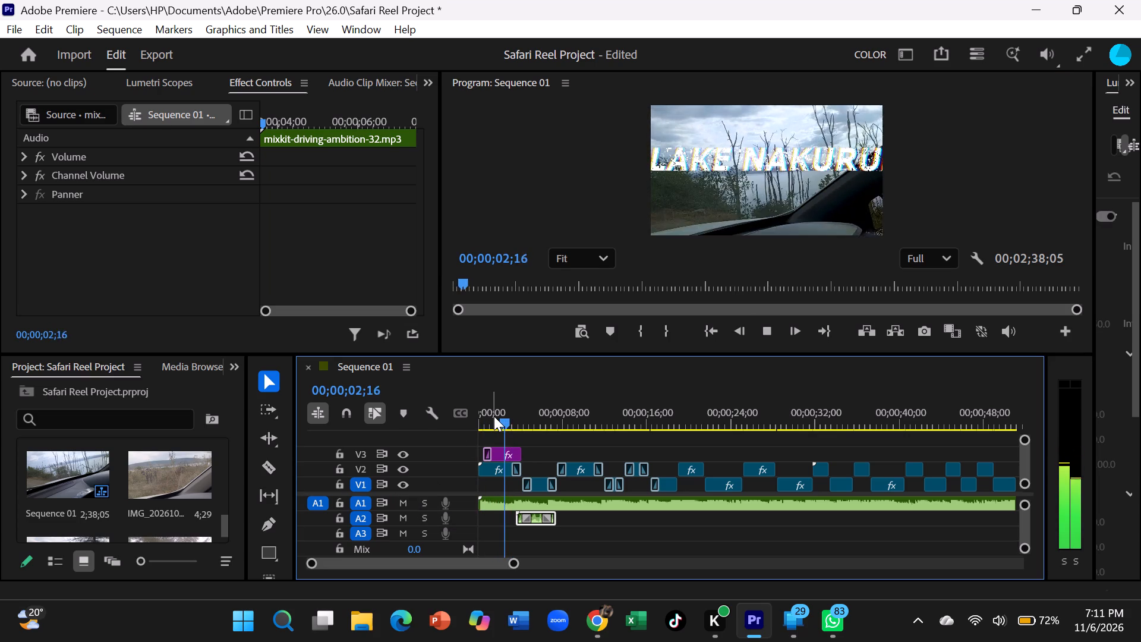
{"action": "left_click", "coordinate": [494, 416]}
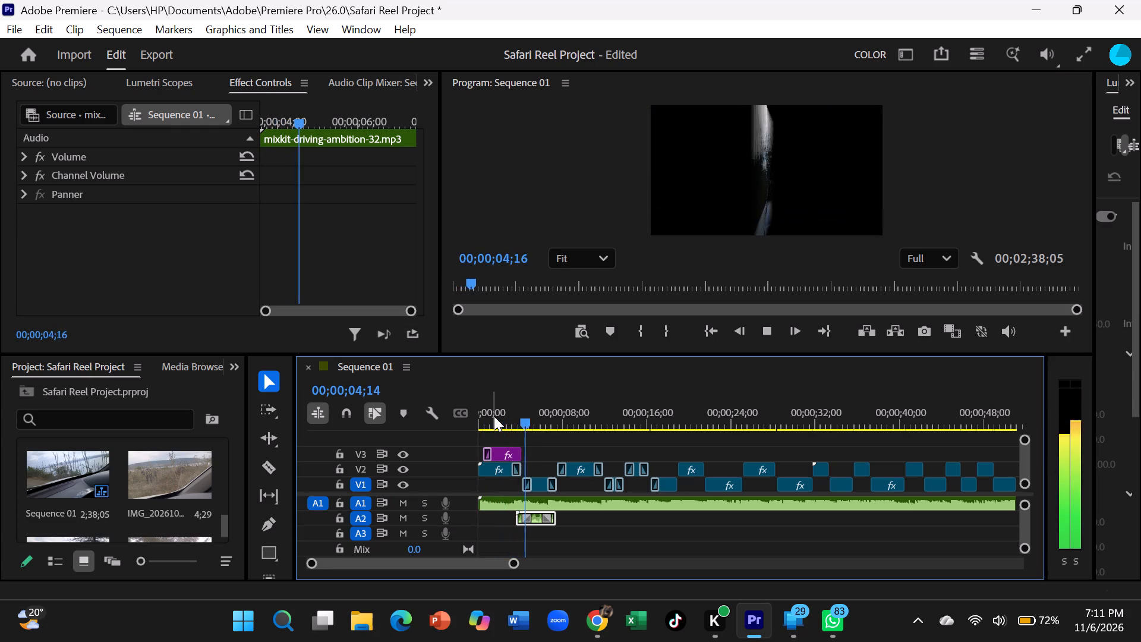
Move the danyvin-chill-rnb-621264 clip from A1 down to A3, keeping it at the sequence start.
{"action": "left_click", "coordinate": [600, 499]}
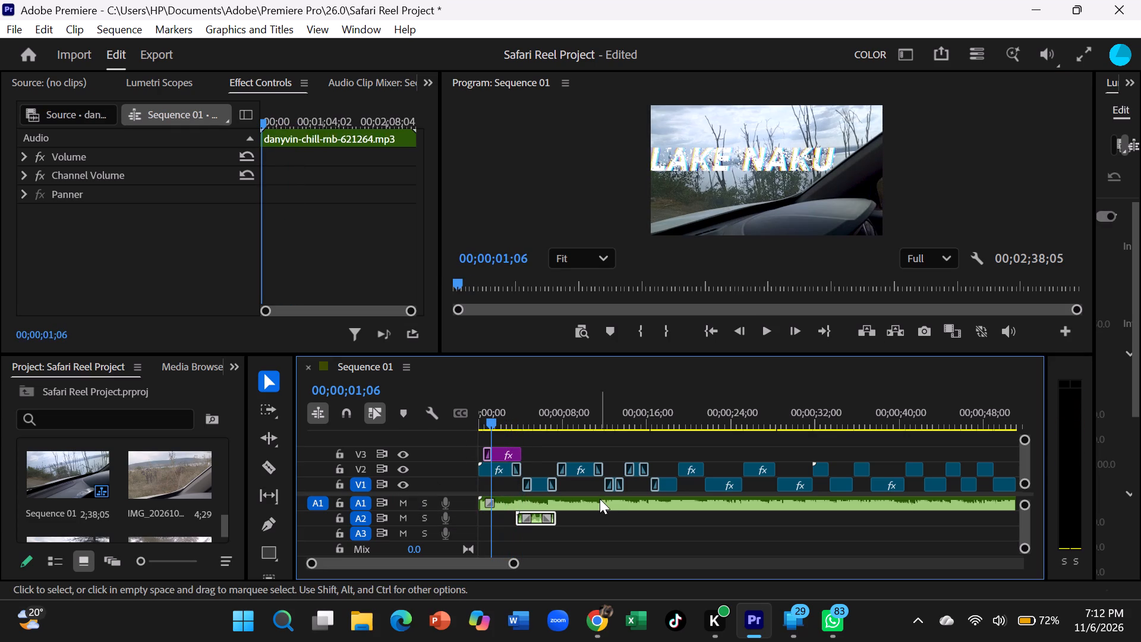
{"action": "left_click_drag", "start_coordinate": [570, 492], "coordinate": [572, 520]}
{"action": "left_click_drag", "start_coordinate": [563, 503], "coordinate": [566, 525]}
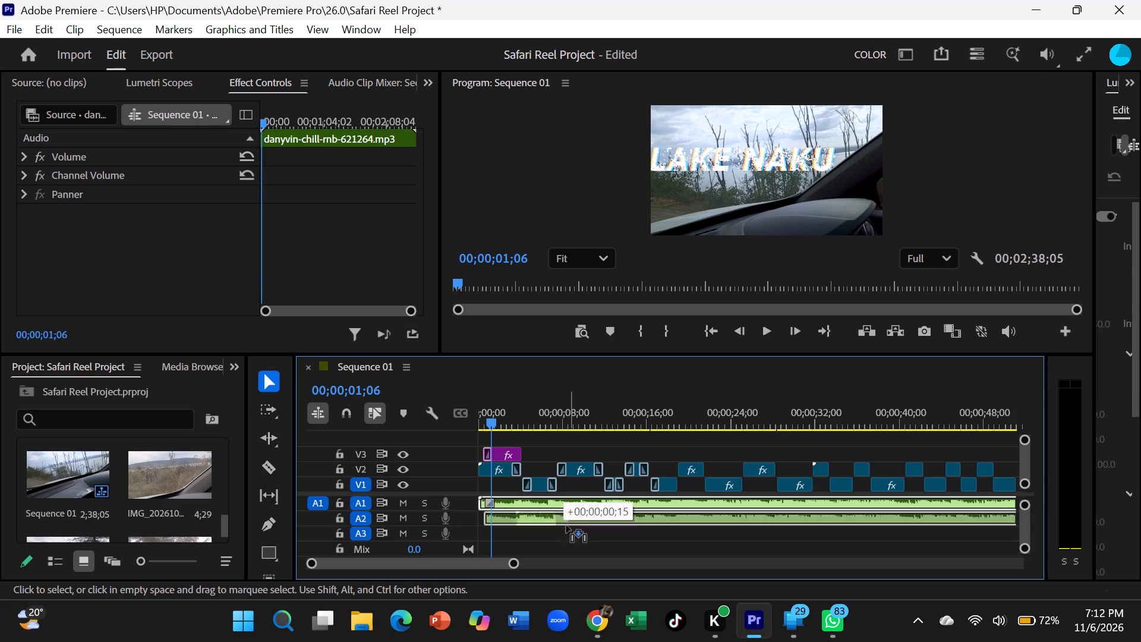
{"action": "left_click_drag", "start_coordinate": [566, 525], "coordinate": [561, 534]}
Move the short mixkit-driving-ambition-32 clip from A2 to the start of A1.
{"action": "left_click_drag", "start_coordinate": [538, 514], "coordinate": [505, 493]}
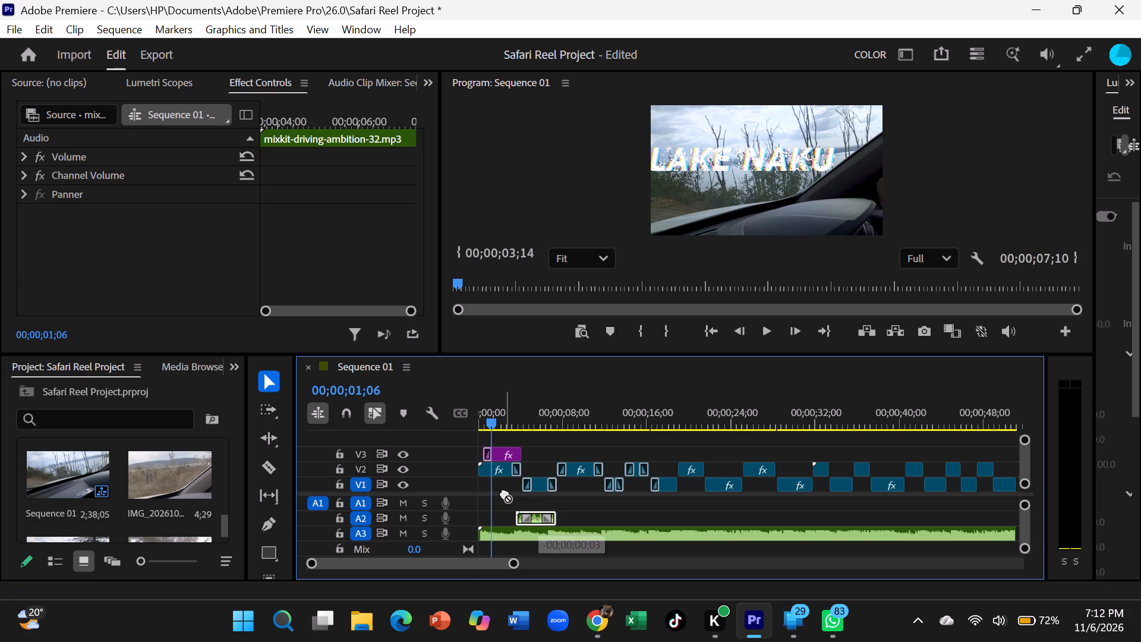
{"action": "left_click_drag", "start_coordinate": [505, 493], "coordinate": [501, 497]}
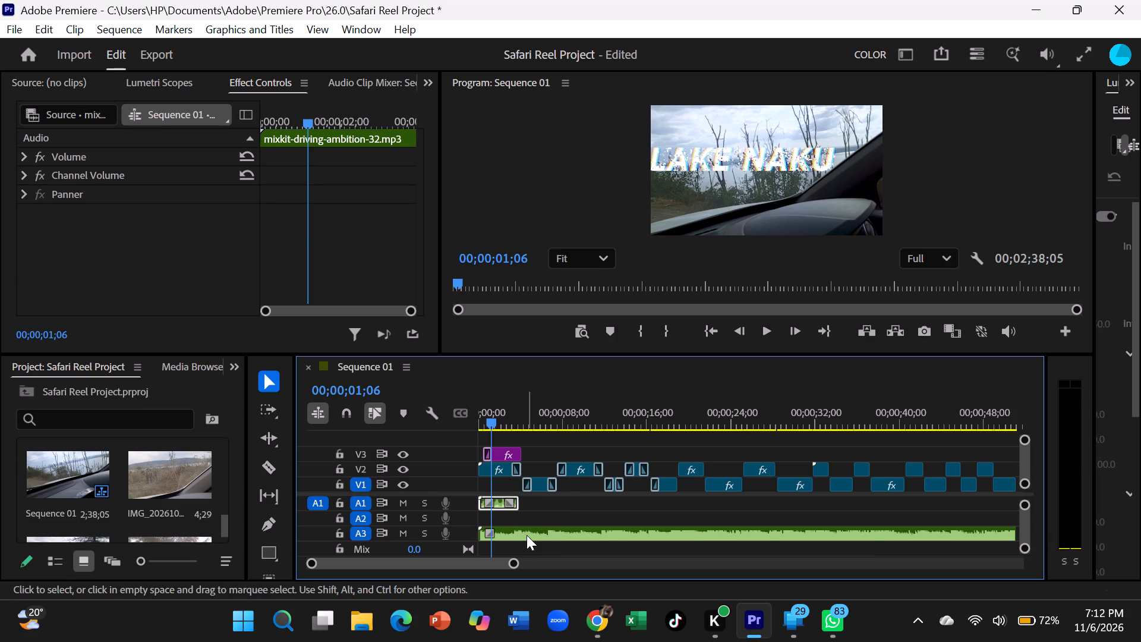
Move the danyvin-chill-rnb-621264 clip from A3 to A2, starting at about 00;00;03;19 near the end of the A1 clip.
{"action": "left_click_drag", "start_coordinate": [527, 535], "coordinate": [563, 523]}
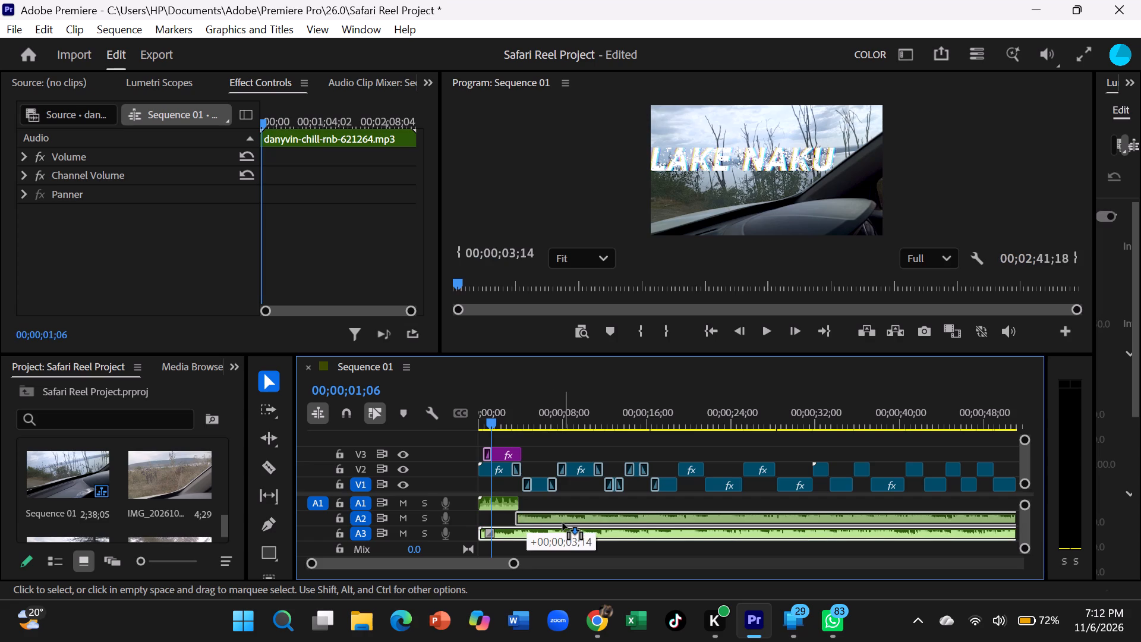
{"action": "left_click_drag", "start_coordinate": [563, 523], "coordinate": [565, 524]}
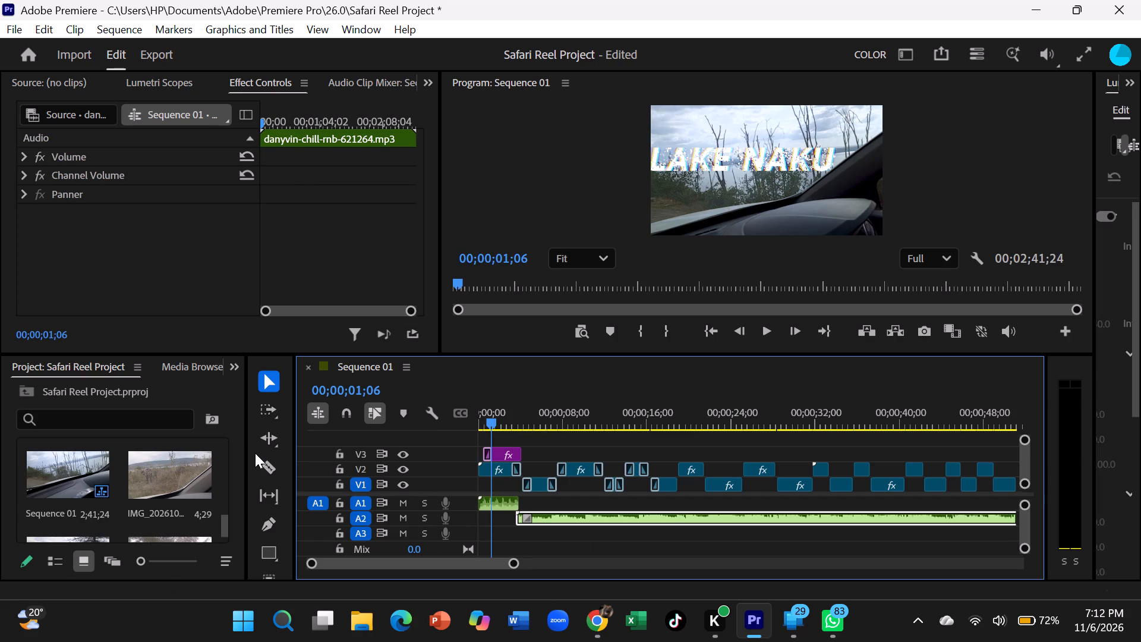
Split the danyvin-chill-rnb-621264 clip on A2 at about 00;00;07;00 and delete the portion after the cut.
{"action": "left_click", "coordinate": [269, 466]}
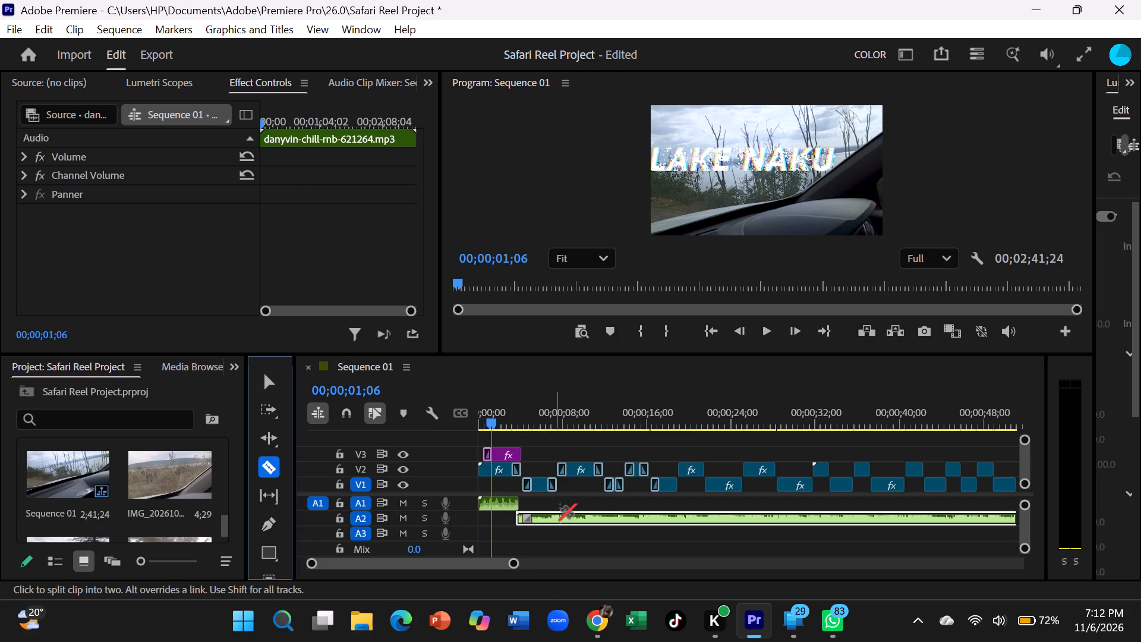
{"action": "left_click", "coordinate": [560, 510]}
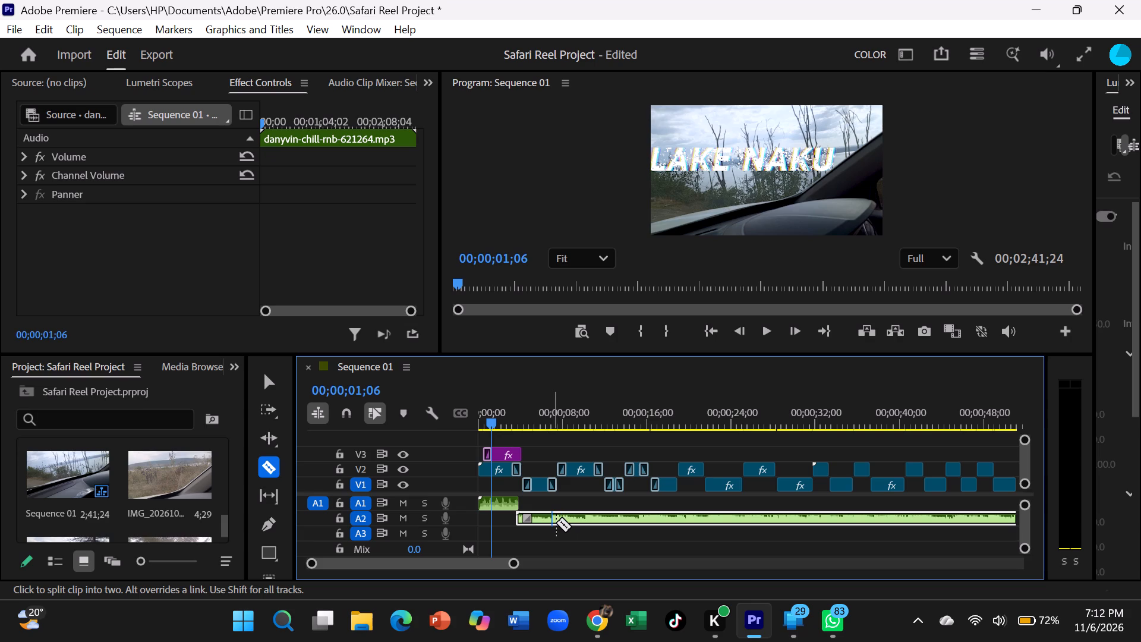
{"action": "left_click", "coordinate": [556, 523]}
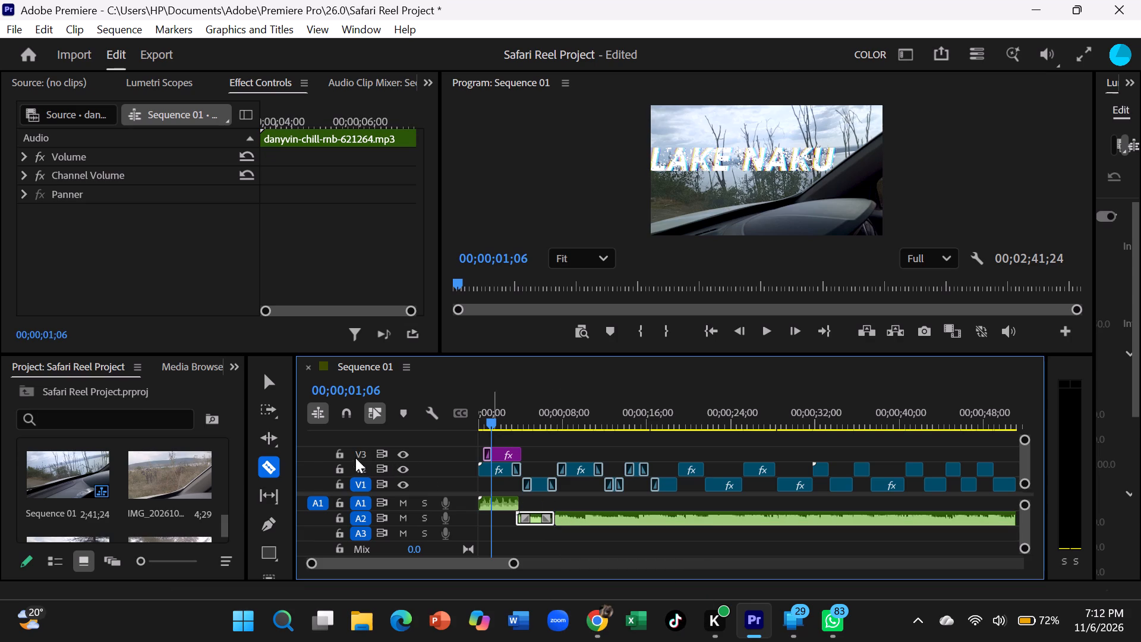
{"action": "left_click", "coordinate": [266, 374]}
{"action": "left_click", "coordinate": [582, 520]}
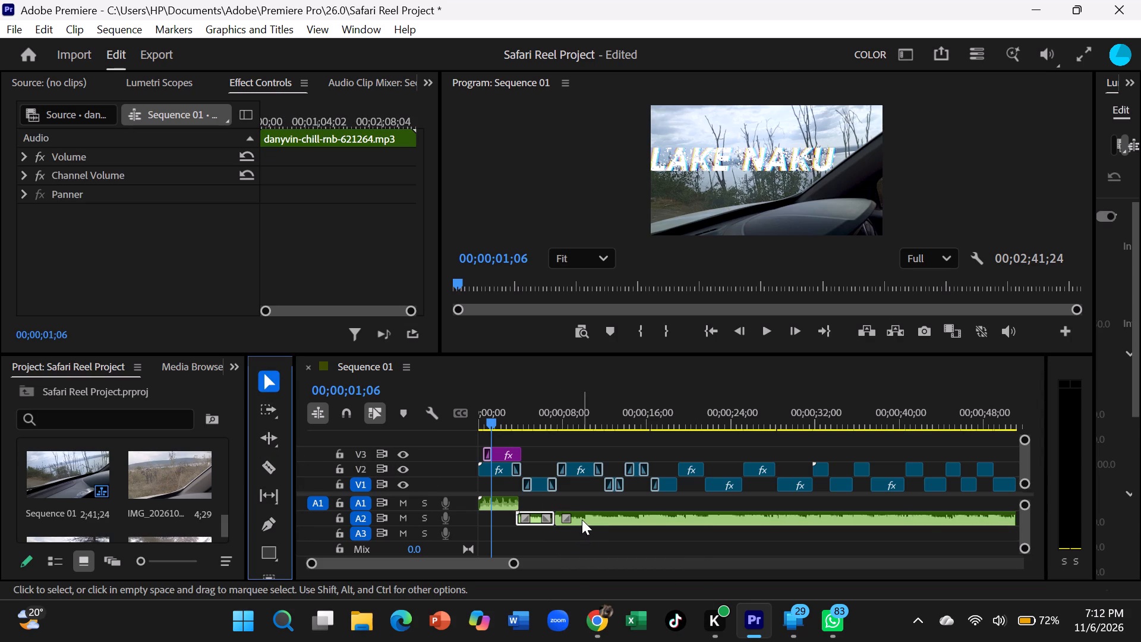
{"action": "key", "text": "Delete"}
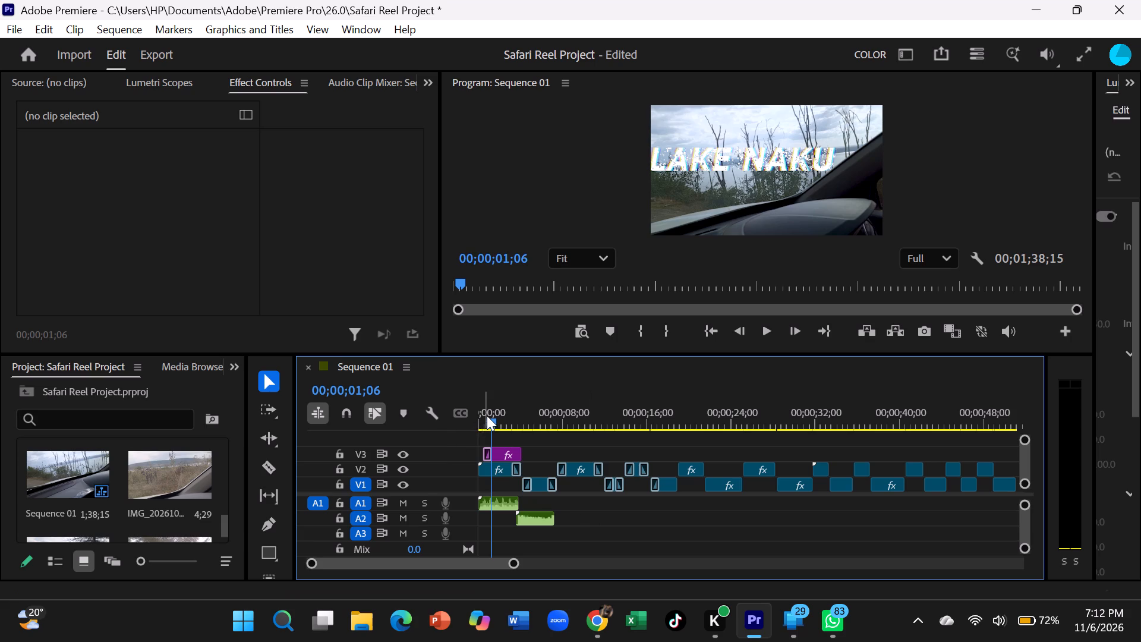
Play the sequence from the start to review how the A1 and A2 music segments follow each other.
{"action": "left_click_drag", "start_coordinate": [487, 416], "coordinate": [466, 434]}
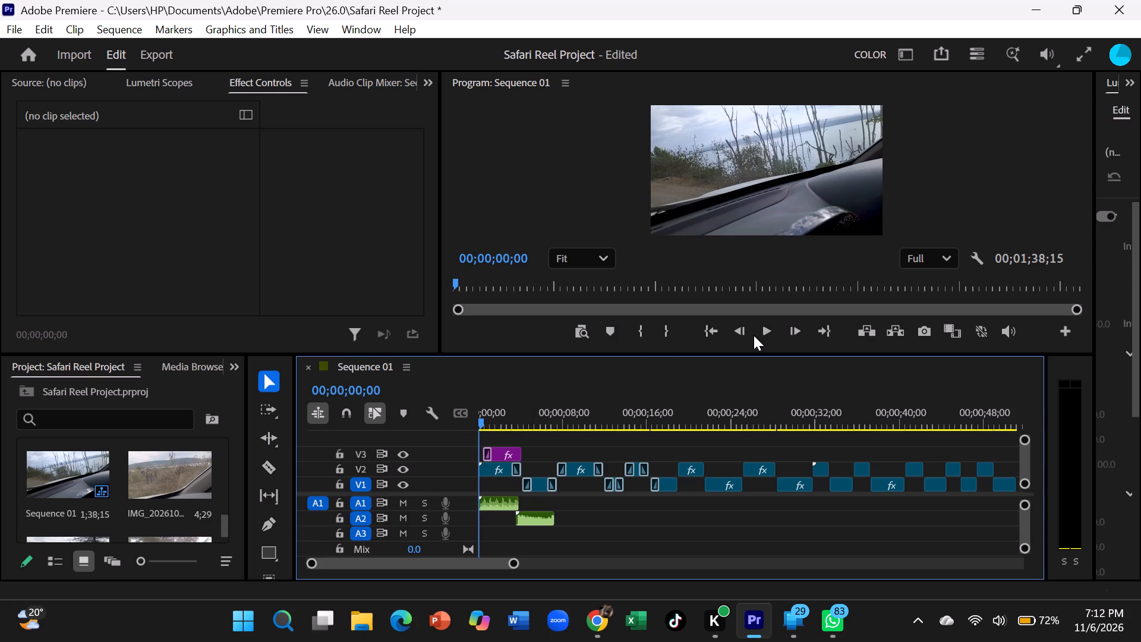
{"action": "left_click", "coordinate": [754, 333]}
{"action": "left_click", "coordinate": [774, 335]}
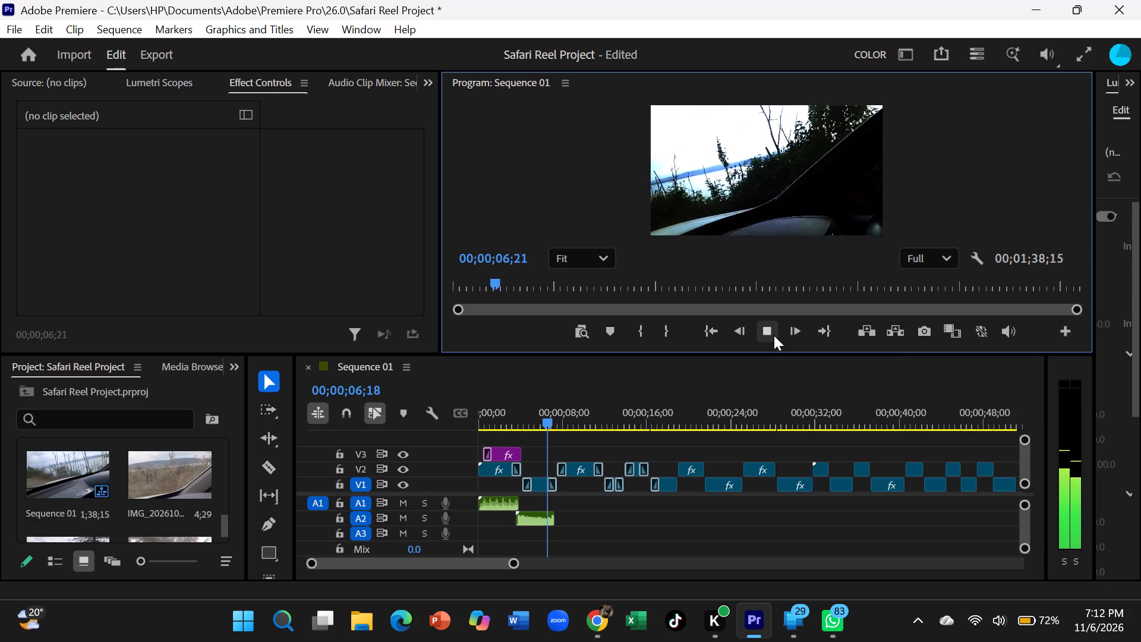
{"action": "key", "text": "space"}
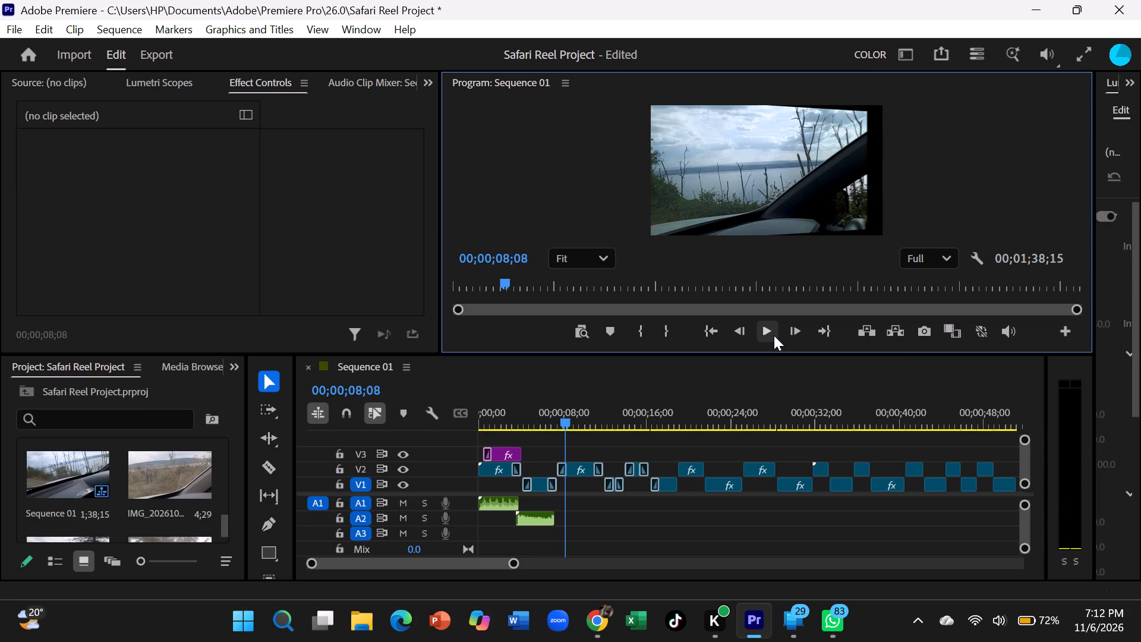
Find the Exponential Fade crossfade among the audio transitions and apply it to the end of the first A1 music clip.
{"action": "scroll", "coordinate": [174, 457], "scroll_direction": "up", "scroll_amount": 5}
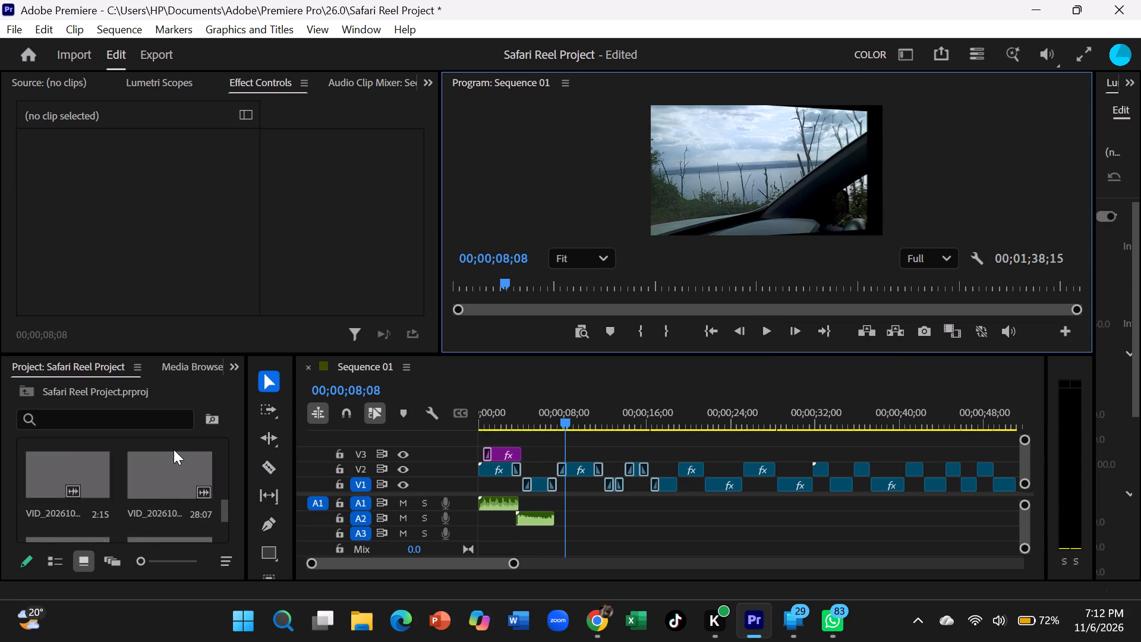
{"action": "scroll", "coordinate": [174, 443], "scroll_direction": "up", "scroll_amount": 3}
{"action": "left_click", "coordinate": [236, 359]}
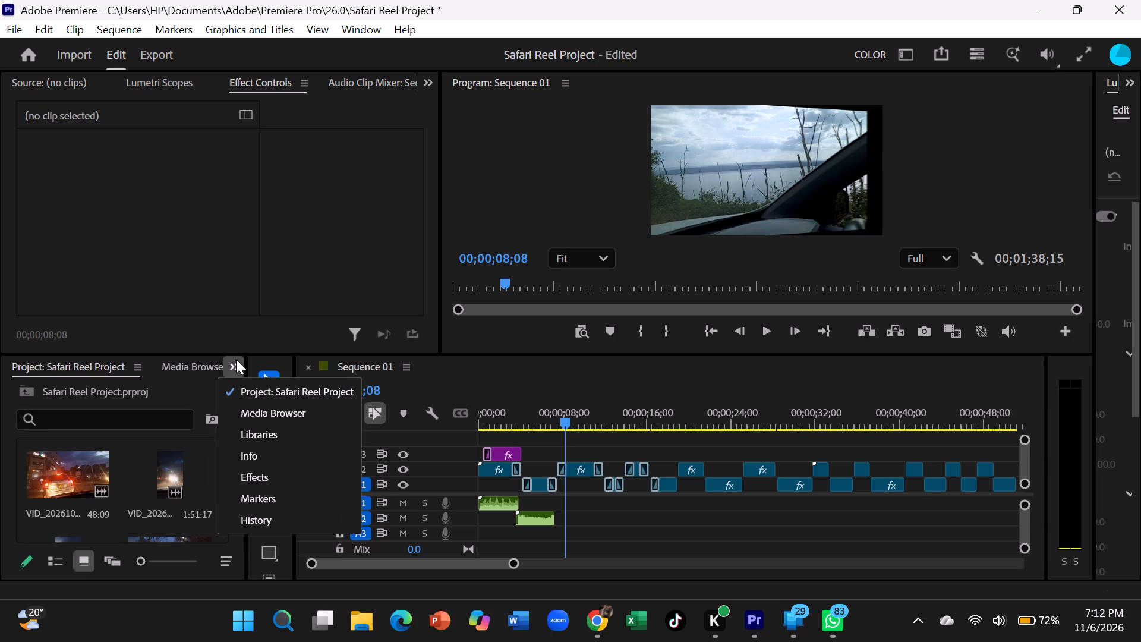
{"action": "left_click", "coordinate": [251, 476]}
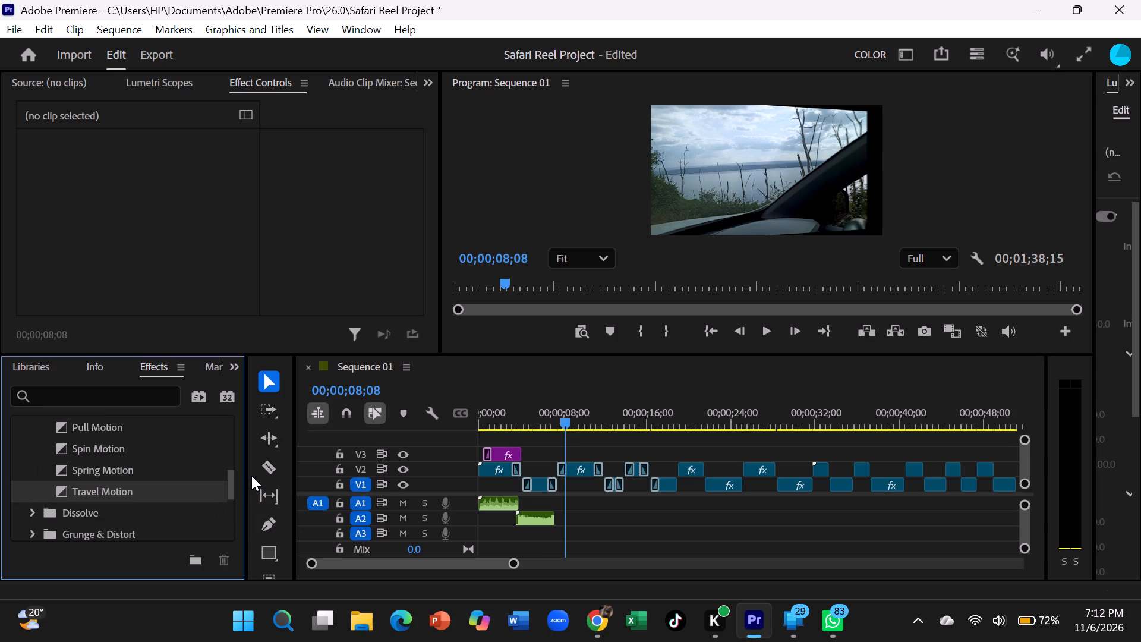
{"action": "scroll", "coordinate": [104, 455], "scroll_direction": "up", "scroll_amount": 10}
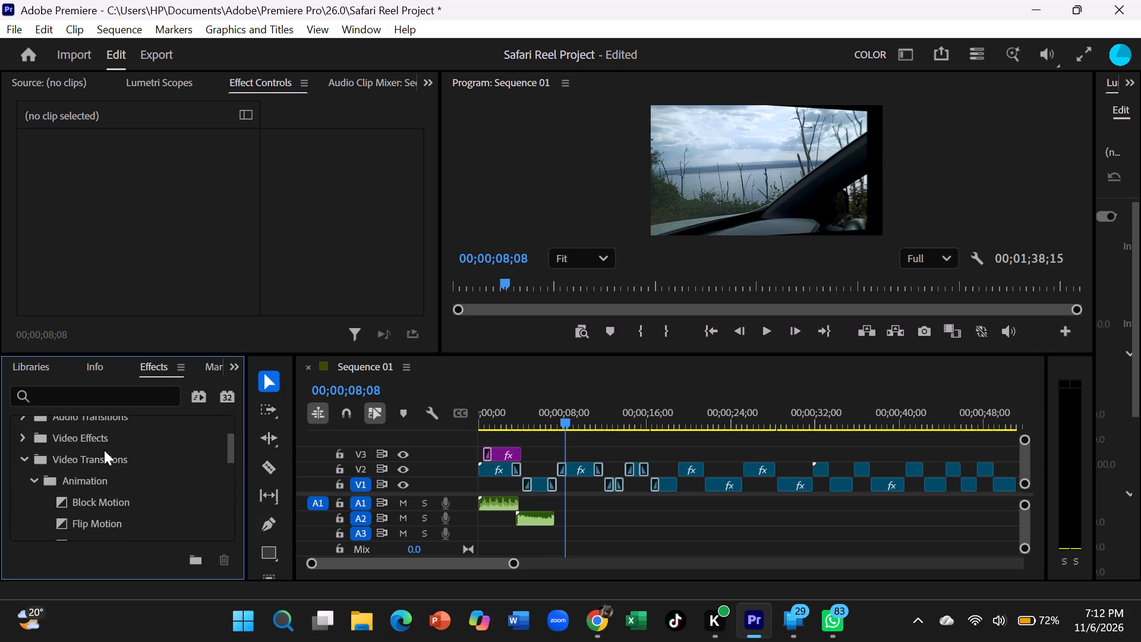
{"action": "left_click", "coordinate": [16, 470]}
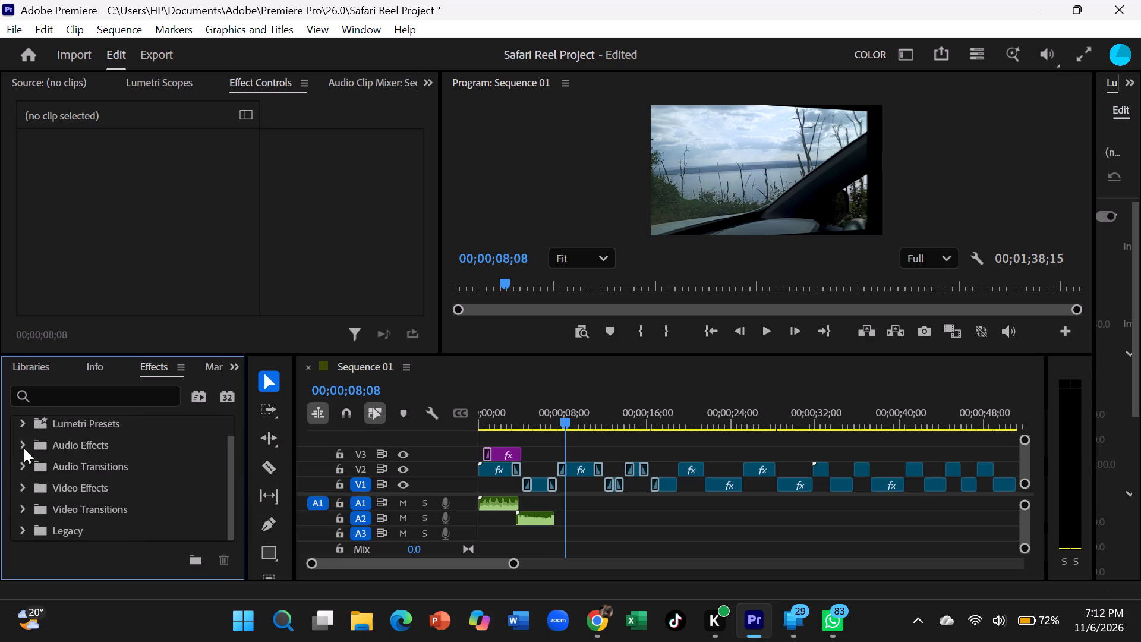
{"action": "scroll", "coordinate": [24, 448], "scroll_direction": "up", "scroll_amount": 4}
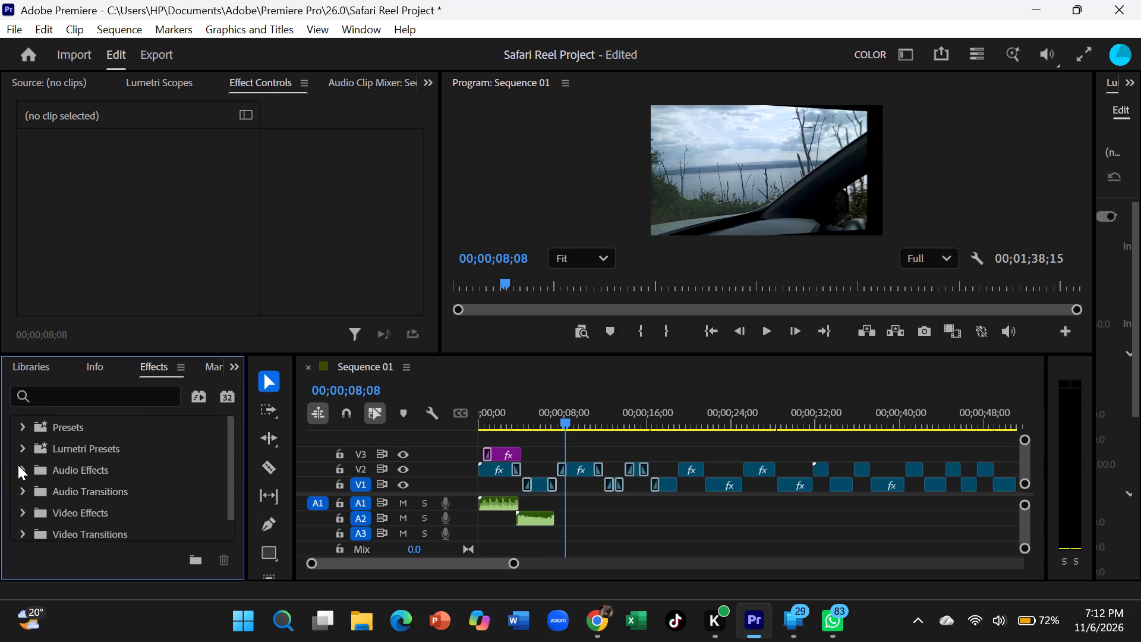
{"action": "left_click", "coordinate": [23, 486]}
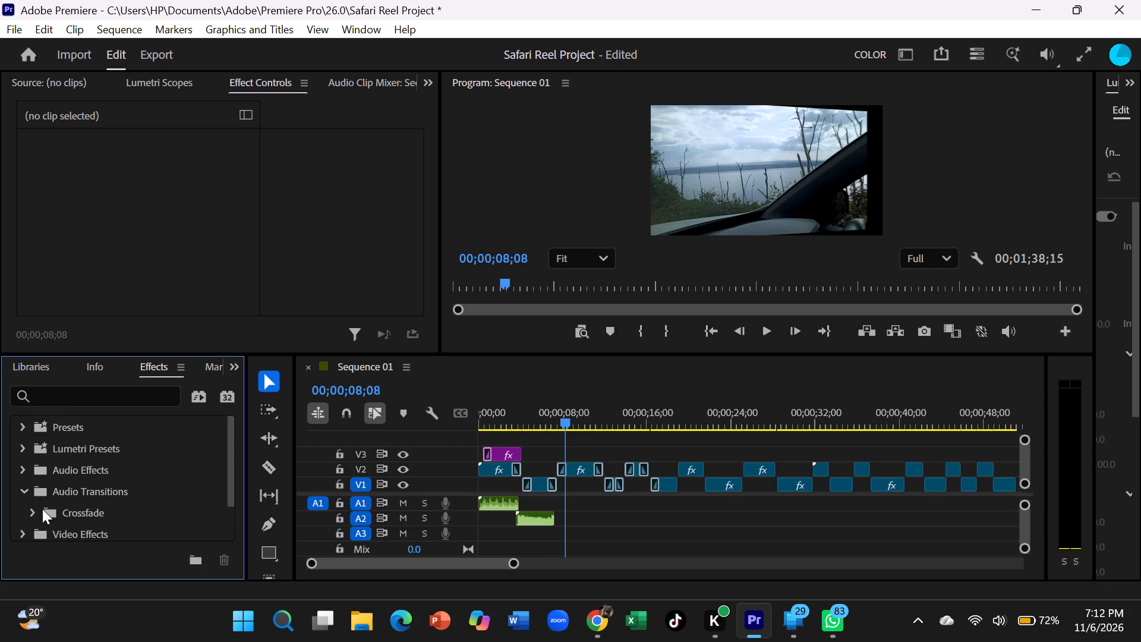
{"action": "left_click", "coordinate": [31, 509]}
{"action": "scroll", "coordinate": [86, 511], "scroll_direction": "down", "scroll_amount": 1}
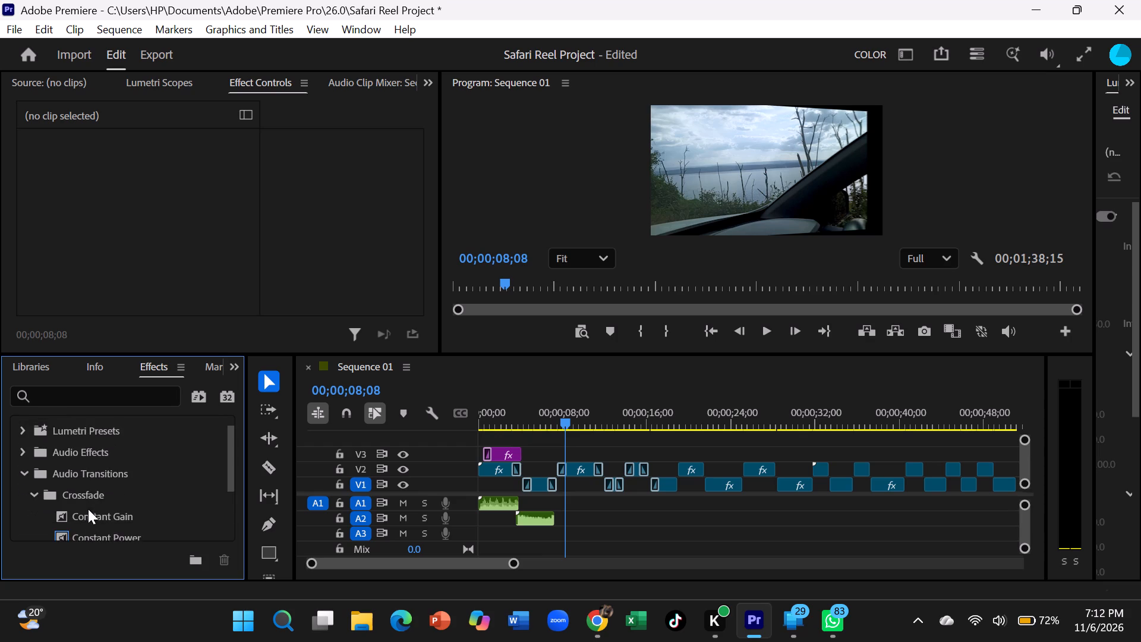
{"action": "scroll", "coordinate": [95, 504], "scroll_direction": "down", "scroll_amount": 3}
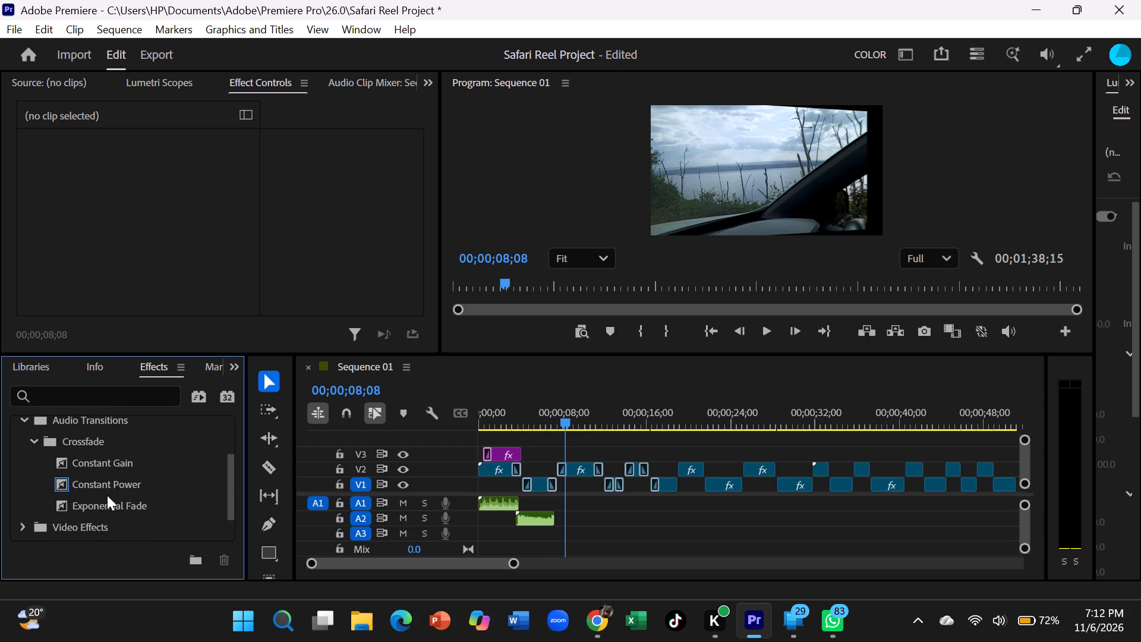
{"action": "left_click_drag", "start_coordinate": [105, 506], "coordinate": [514, 512]}
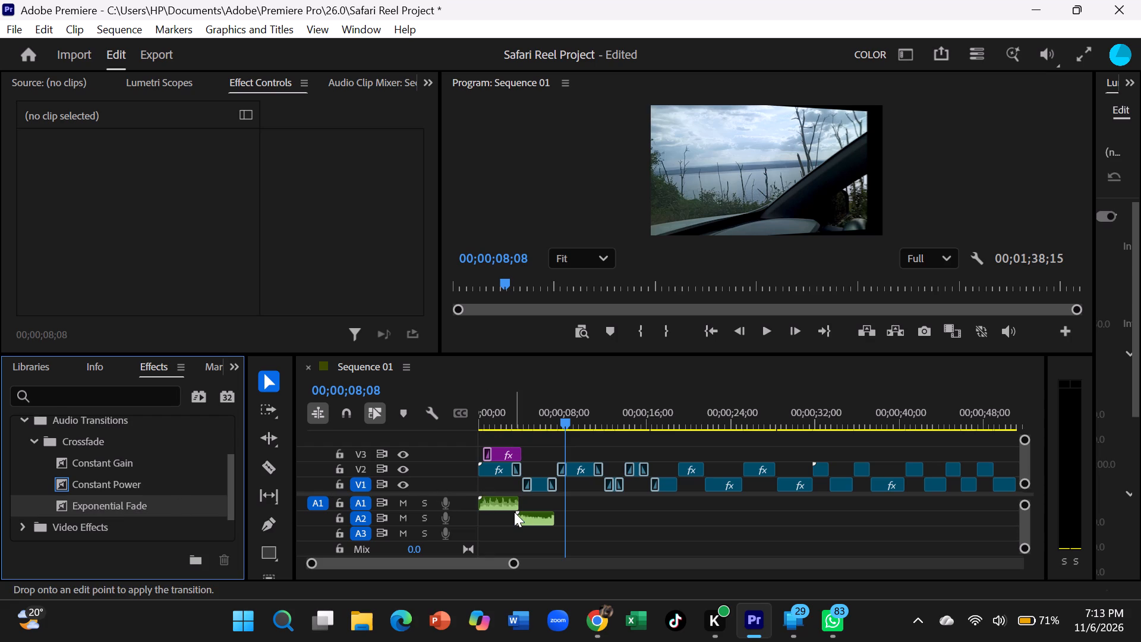
{"action": "left_click_drag", "start_coordinate": [514, 512], "coordinate": [513, 509]}
Apply an Exponential Fade to the start of the danyvin-chill-rnb-621264 clip on A2.
{"action": "left_click_drag", "start_coordinate": [119, 497], "coordinate": [532, 550]}
{"action": "left_click_drag", "start_coordinate": [532, 550], "coordinate": [521, 517]}
Play the sequence from the start to check the faded change from the A1 clip to the A2 clip.
{"action": "left_click_drag", "start_coordinate": [568, 418], "coordinate": [550, 420]}
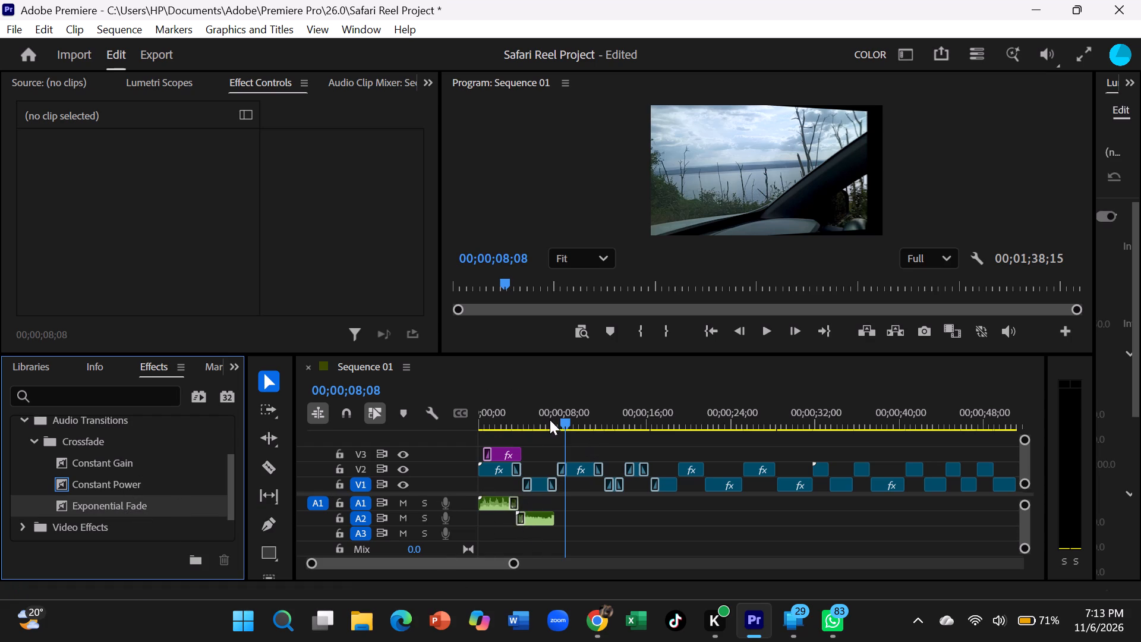
{"action": "left_click_drag", "start_coordinate": [550, 420], "coordinate": [477, 459]}
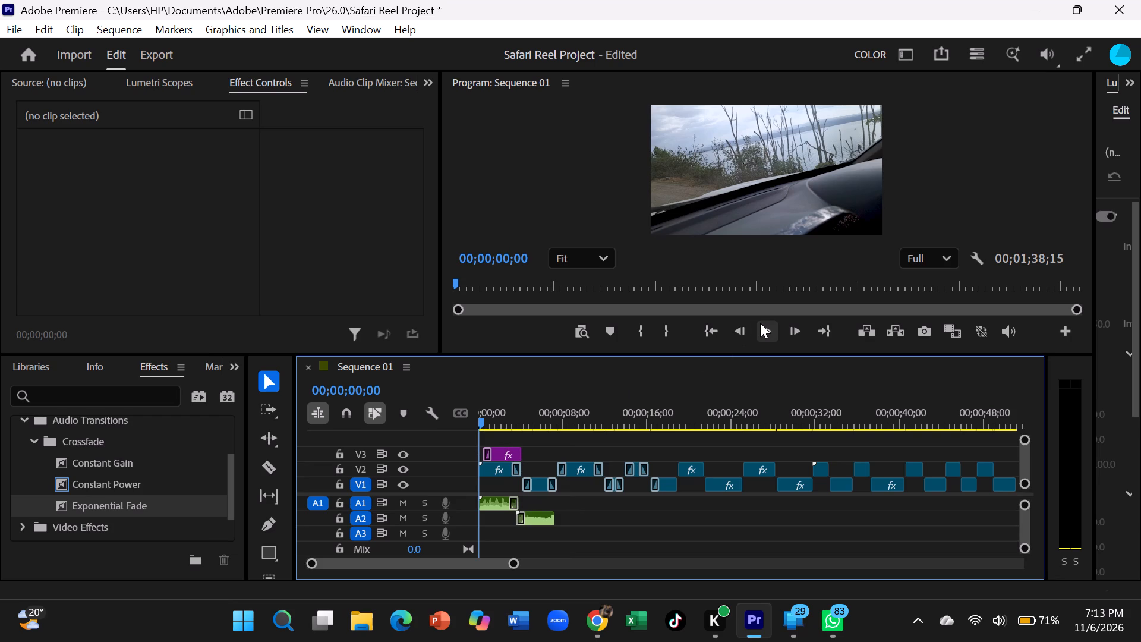
{"action": "left_click", "coordinate": [760, 323]}
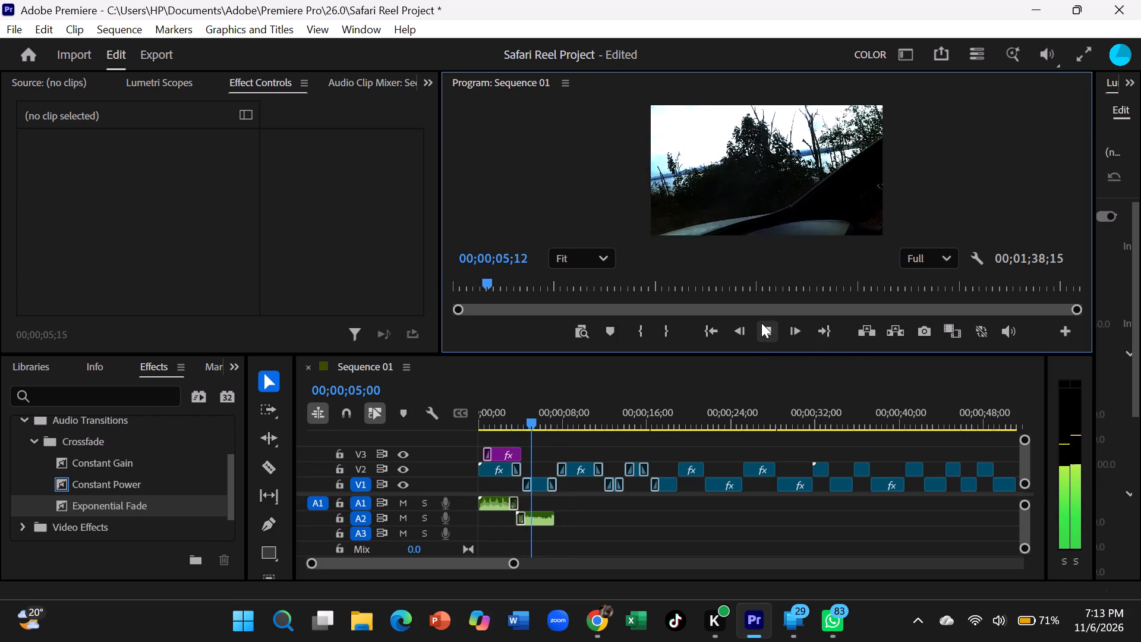
{"action": "left_click", "coordinate": [761, 323]}
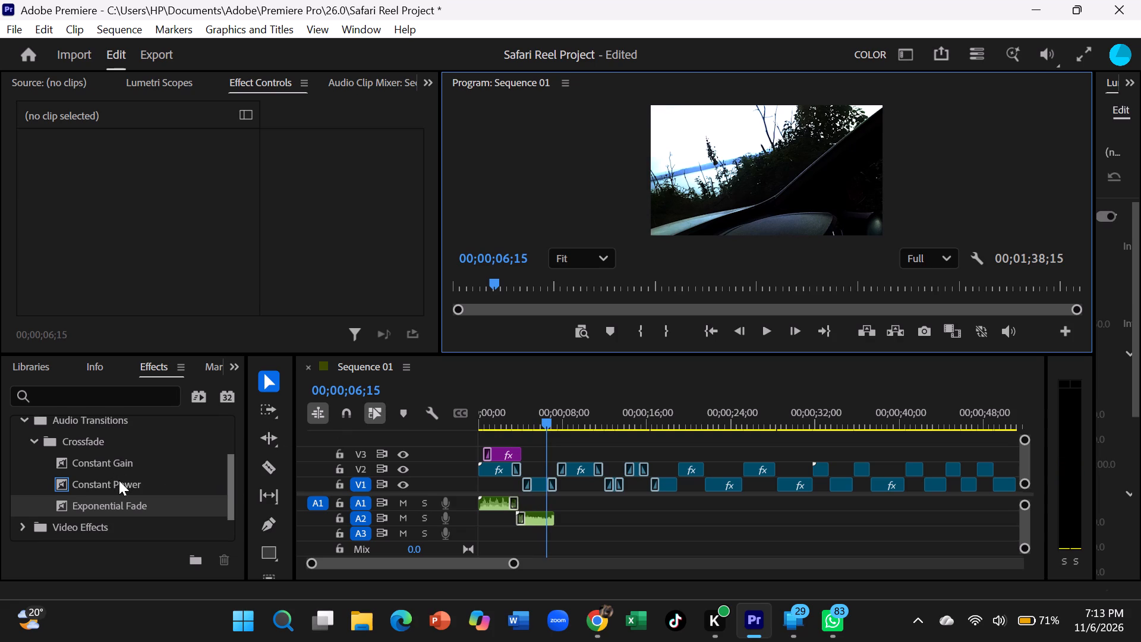
Apply an Exponential Fade to the end of the danyvin-chill-rnb-621264 clip on A2.
{"action": "left_click_drag", "start_coordinate": [119, 502], "coordinate": [387, 529]}
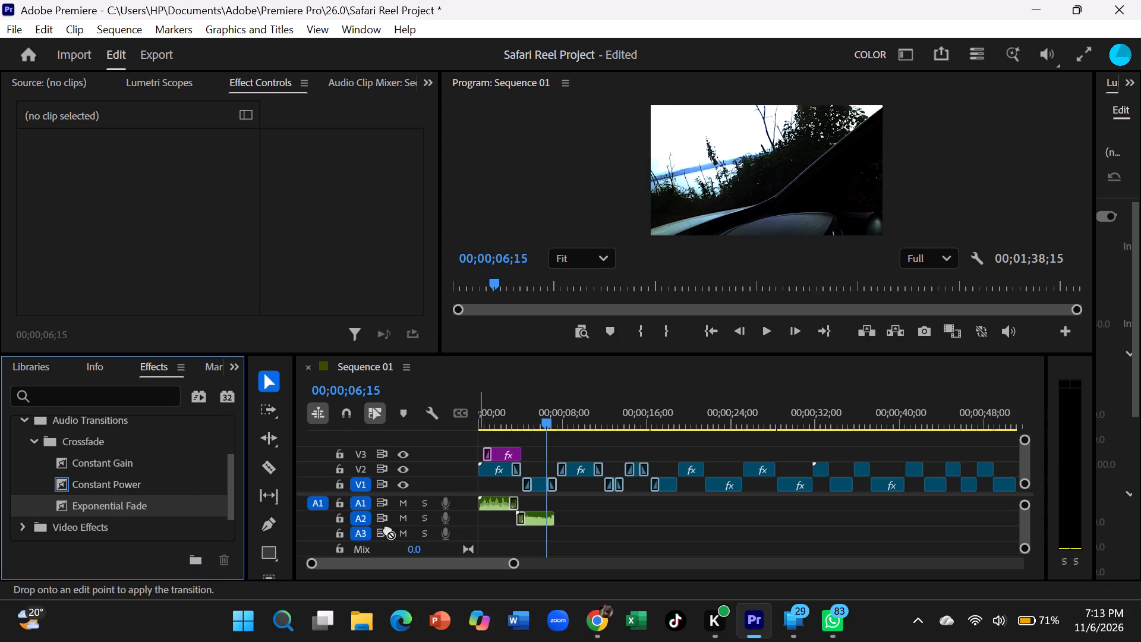
{"action": "left_click_drag", "start_coordinate": [387, 529], "coordinate": [548, 519]}
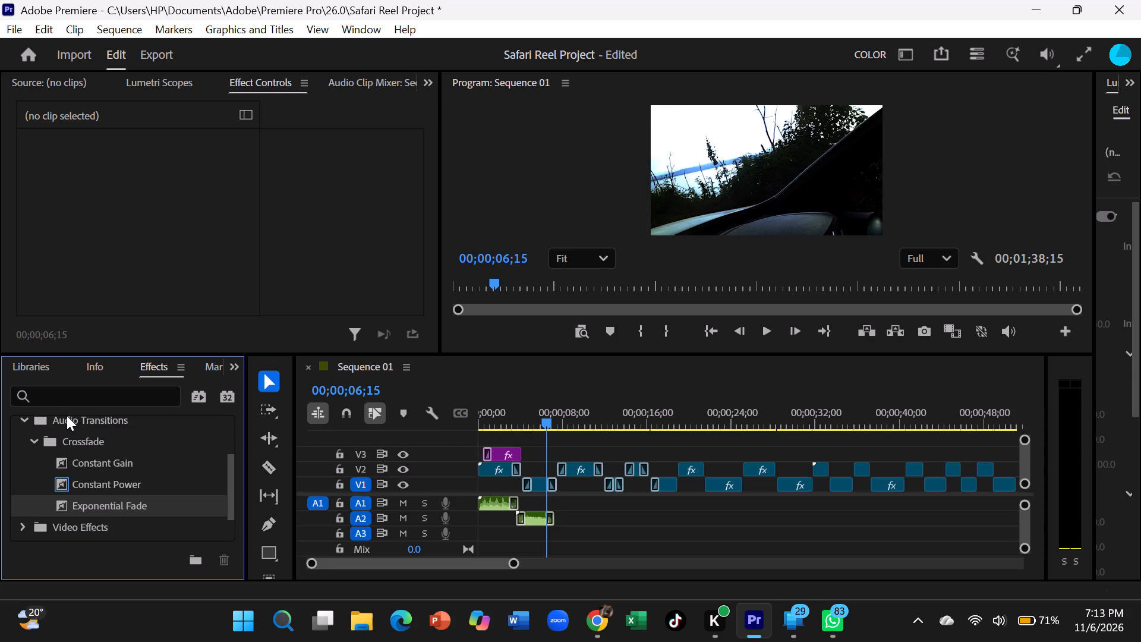
Import the mixkit-silent-descent-614 audio file from the Downloads folder into the project.
{"action": "key", "text": "ctrl+i"}
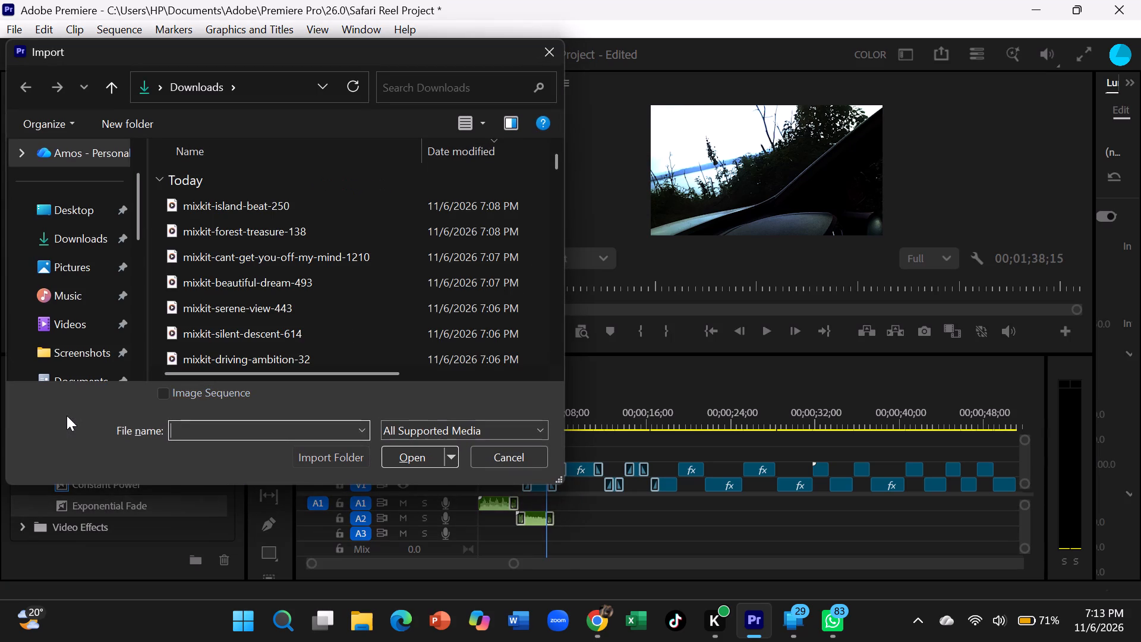
{"action": "scroll", "coordinate": [232, 333], "scroll_direction": "down", "scroll_amount": 2}
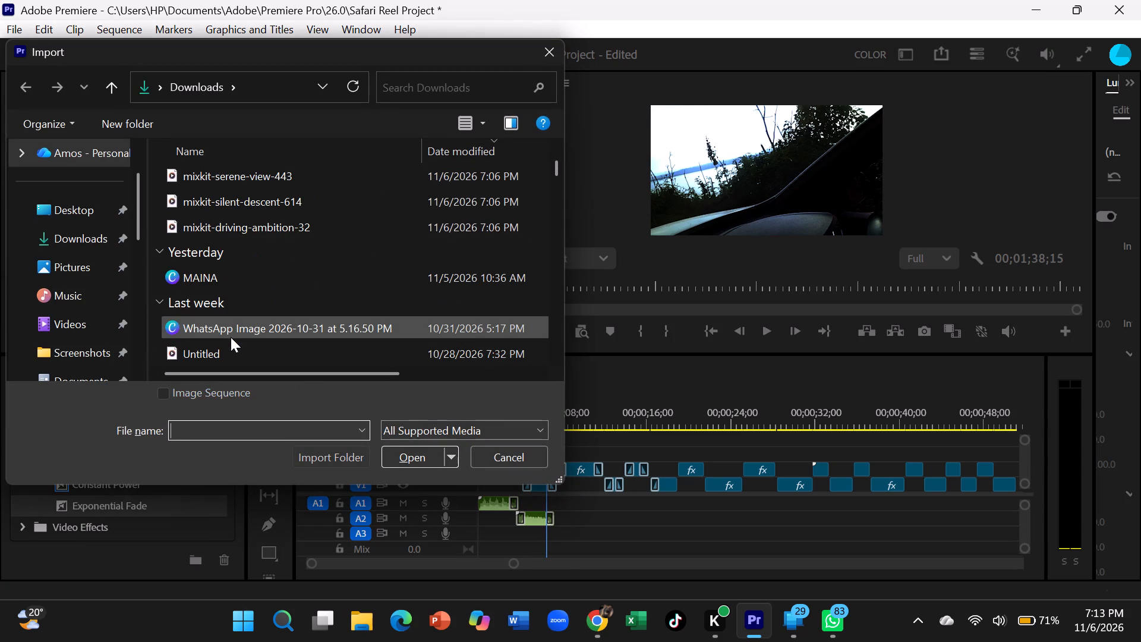
{"action": "left_click", "coordinate": [239, 198]}
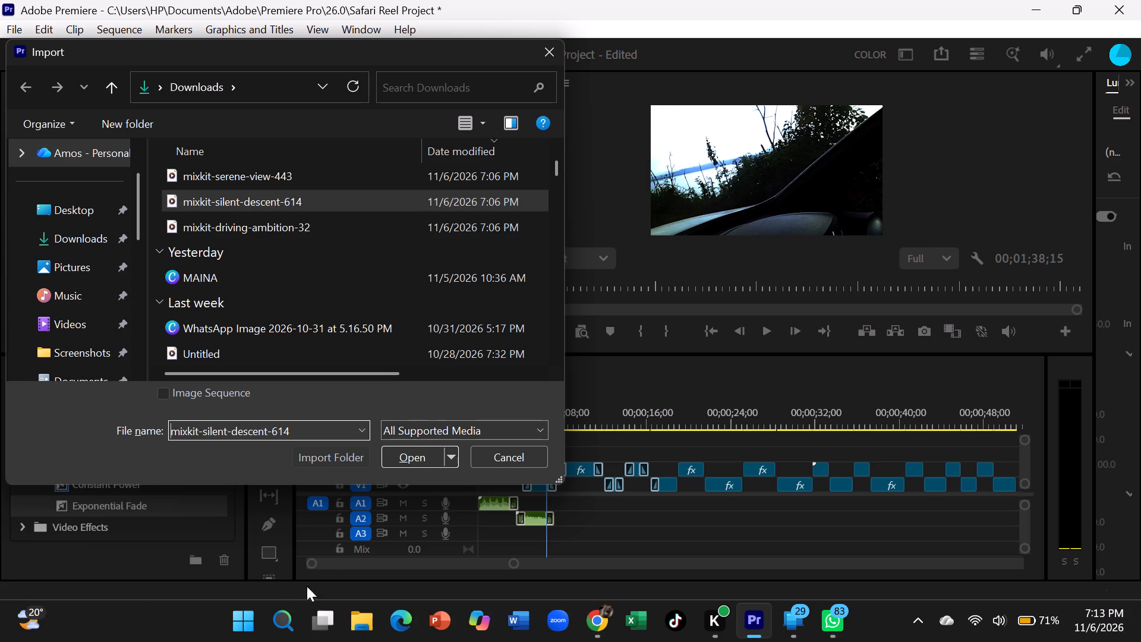
{"action": "left_click", "coordinate": [397, 458]}
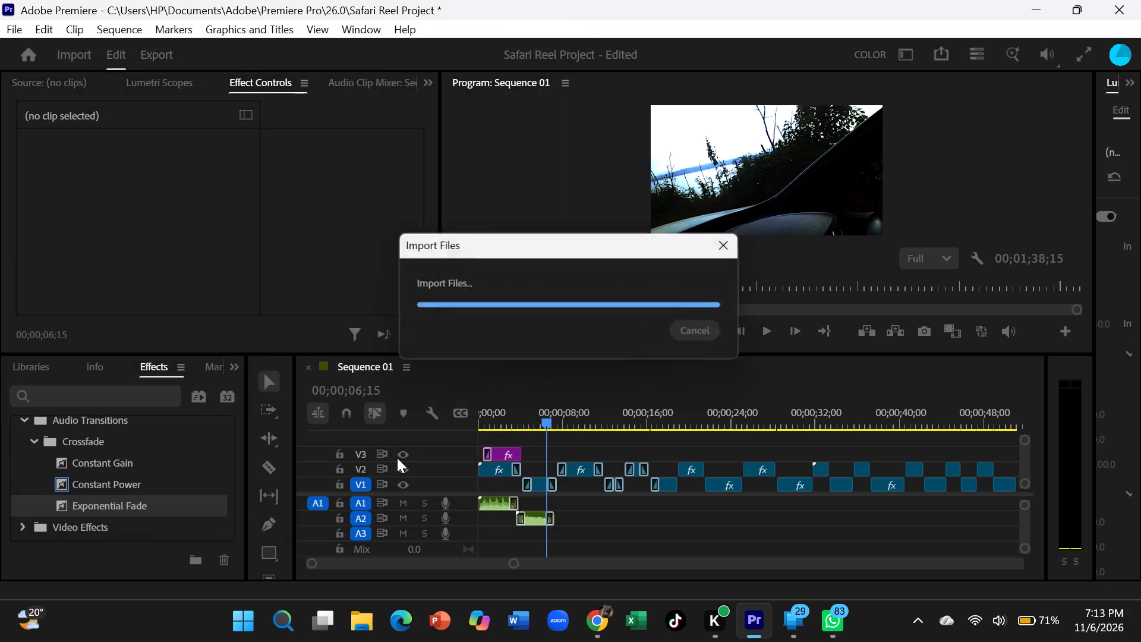
Place mixkit-silent-descent-614 on A1, starting at about 00;00;06;28 near the end of the A2 clip.
{"action": "left_click_drag", "start_coordinate": [51, 501], "coordinate": [52, 501]}
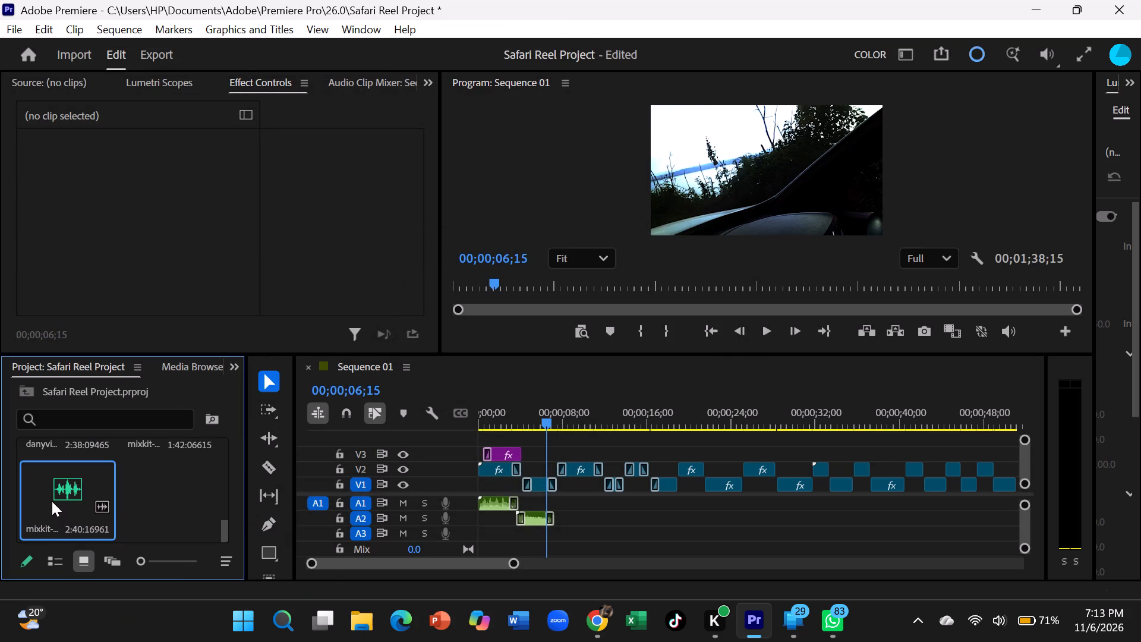
{"action": "left_click_drag", "start_coordinate": [52, 501], "coordinate": [510, 519]}
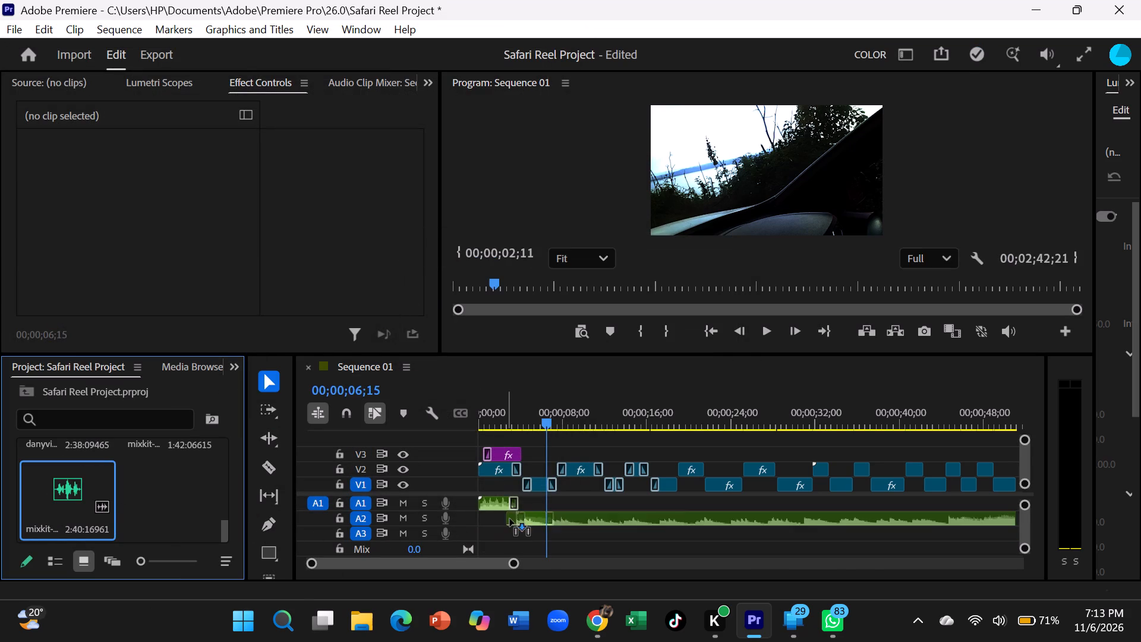
{"action": "left_click_drag", "start_coordinate": [510, 519], "coordinate": [563, 506]}
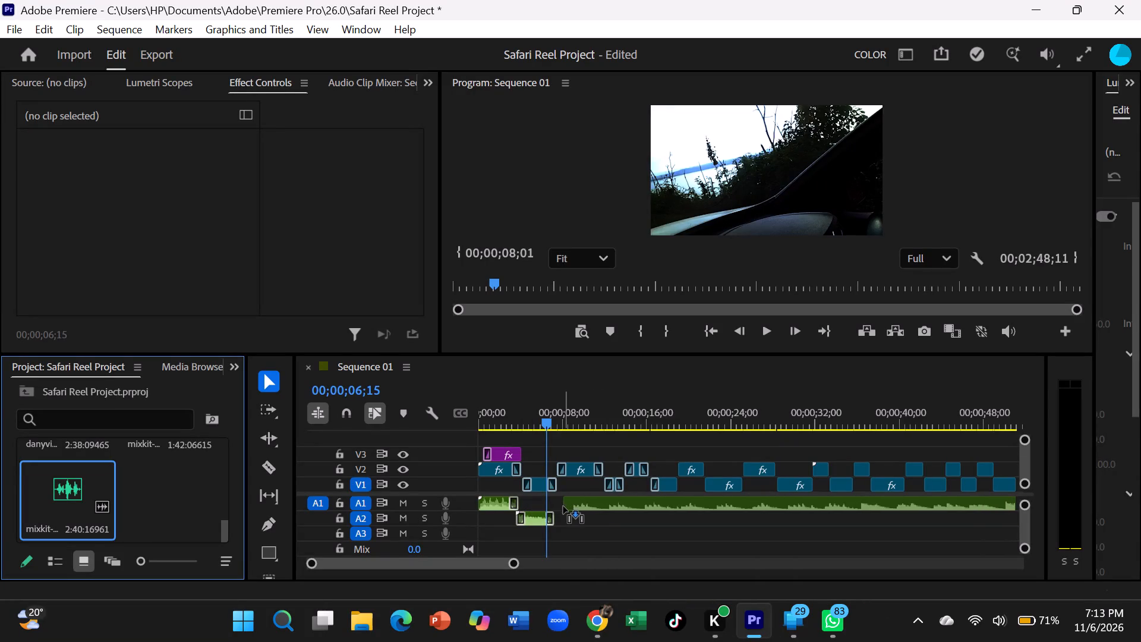
{"action": "left_click_drag", "start_coordinate": [563, 506], "coordinate": [551, 504]}
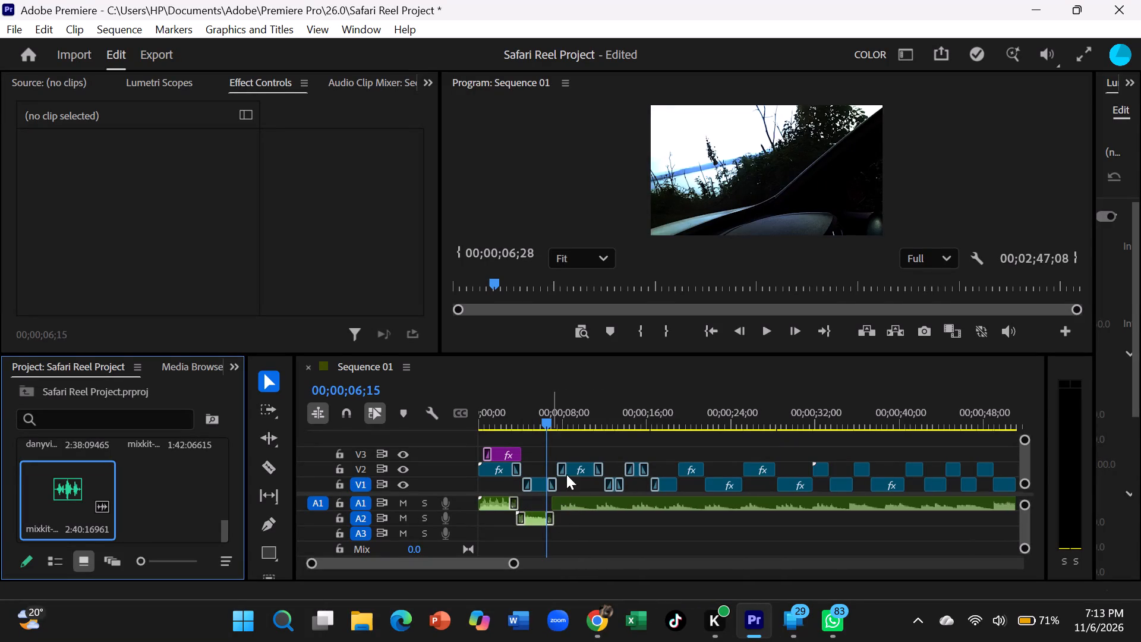
Play the sequence from 00;00;06;15 to hear the opening of the mixkit-silent-descent-614 clip.
{"action": "left_click", "coordinate": [764, 329]}
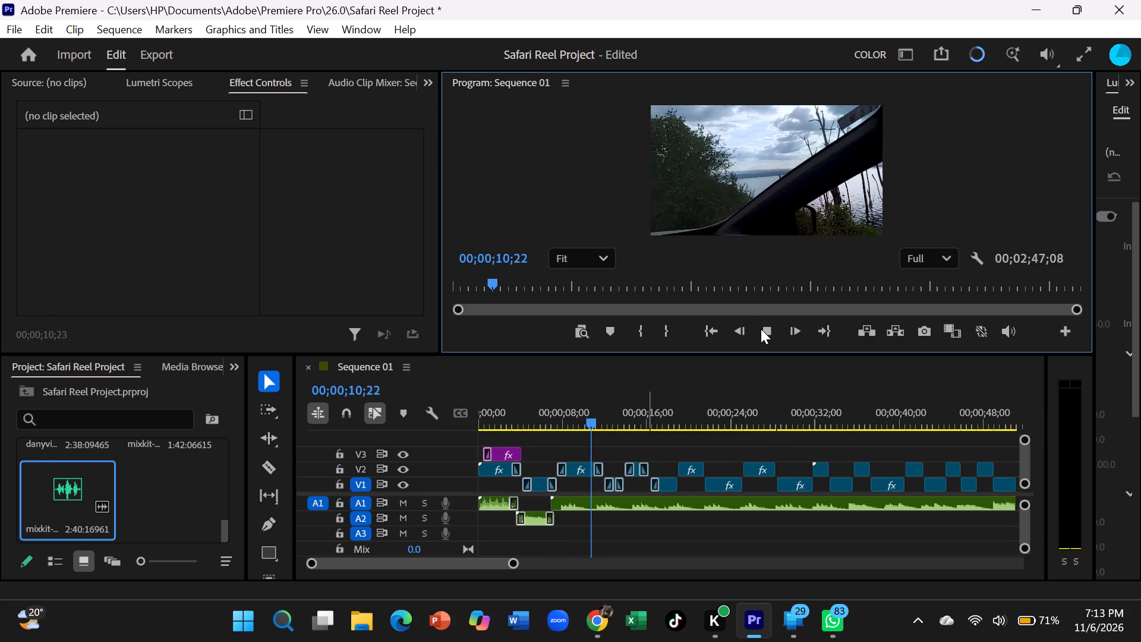
{"action": "left_click", "coordinate": [761, 329]}
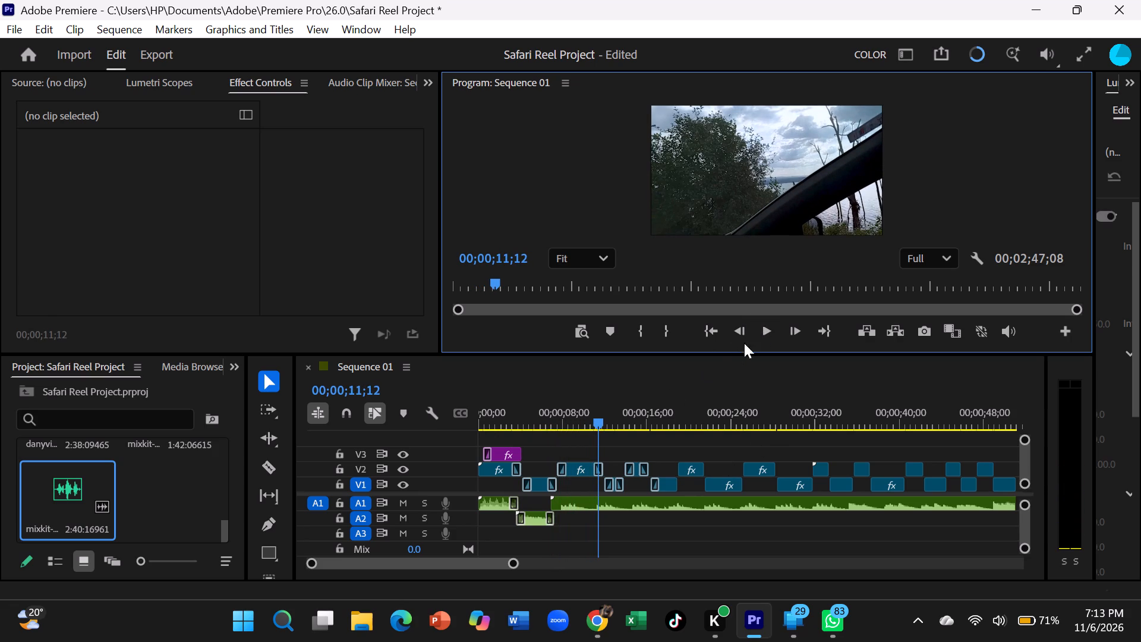
{"action": "left_click", "coordinate": [764, 328]}
{"action": "left_click", "coordinate": [764, 328]}
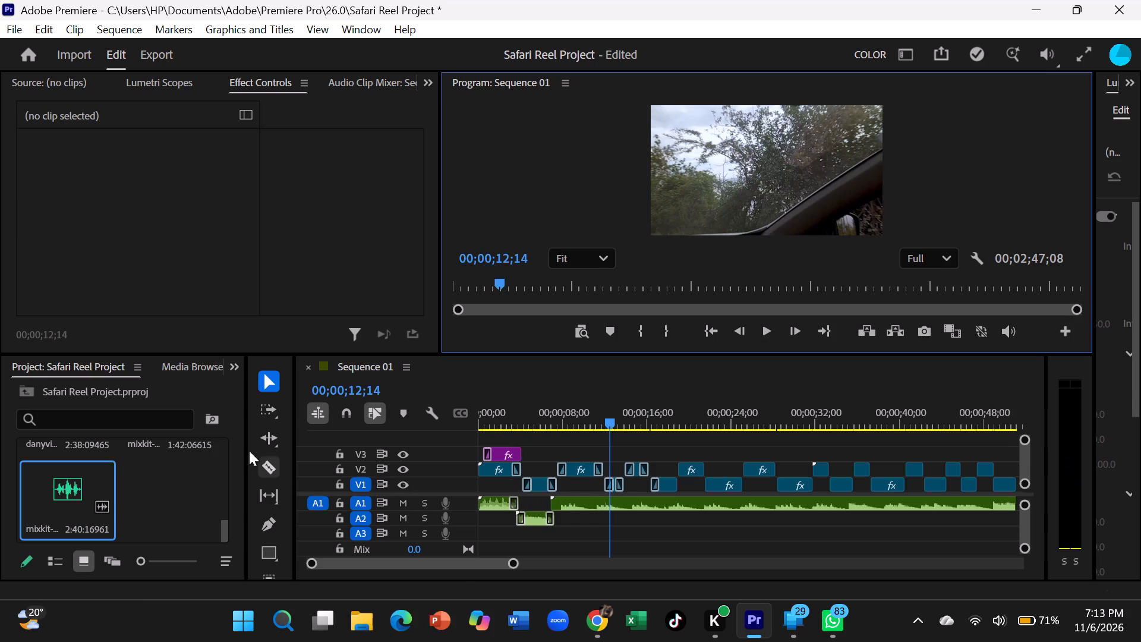
Split the mixkit-silent-descent-614 clip on A1 at about 00;00;08;03 and delete the short opening piece.
{"action": "left_click", "coordinate": [262, 467]}
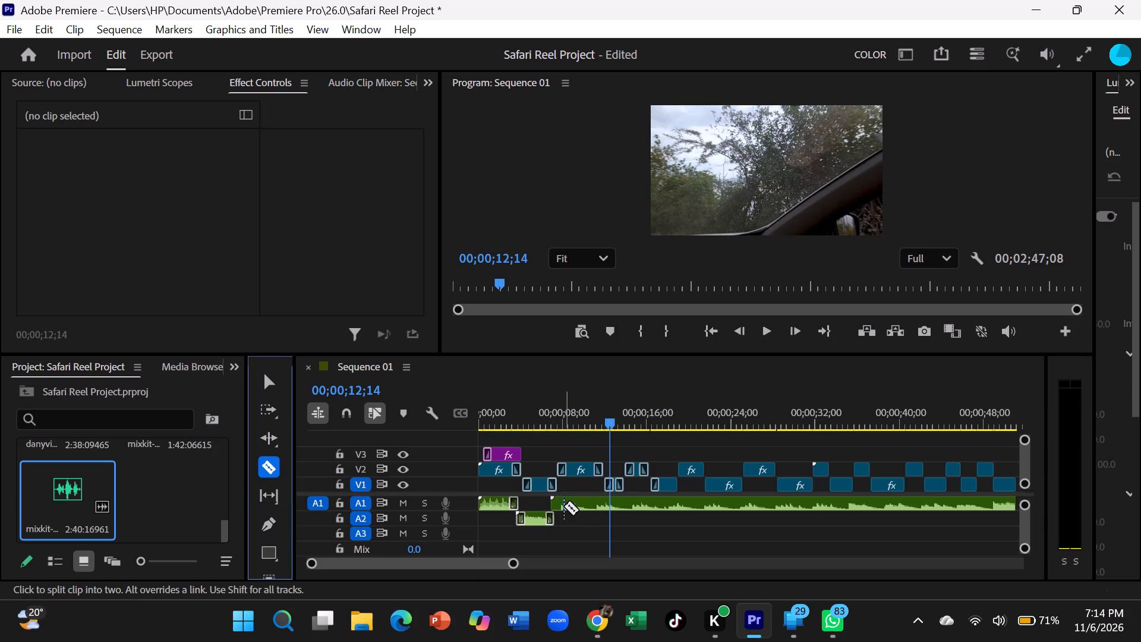
{"action": "left_click", "coordinate": [564, 506]}
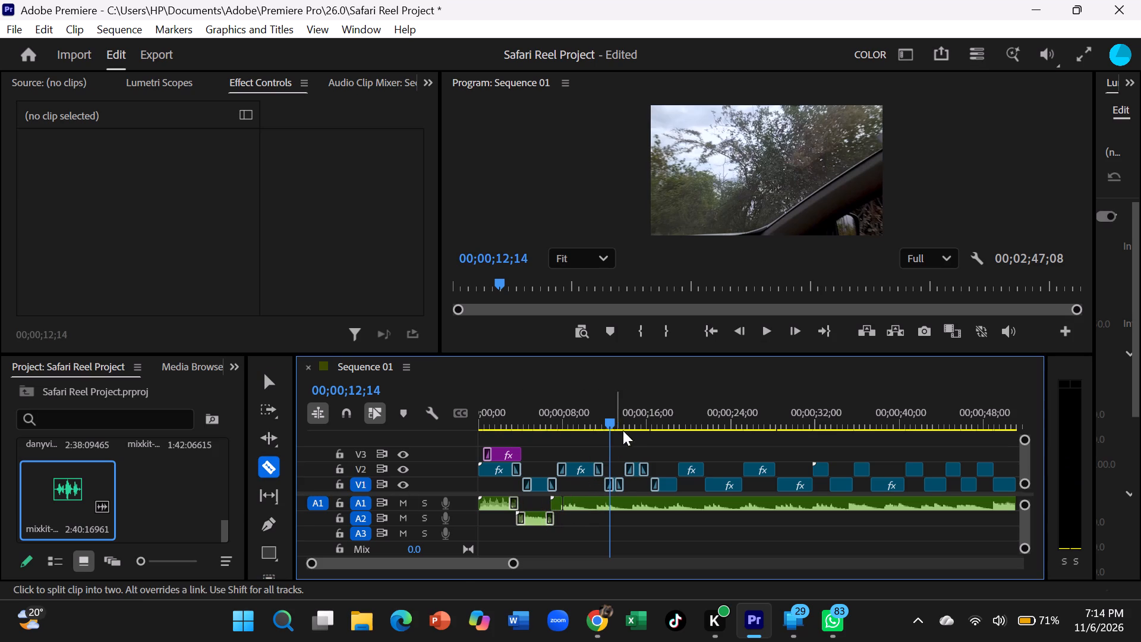
{"action": "left_click", "coordinate": [266, 381]}
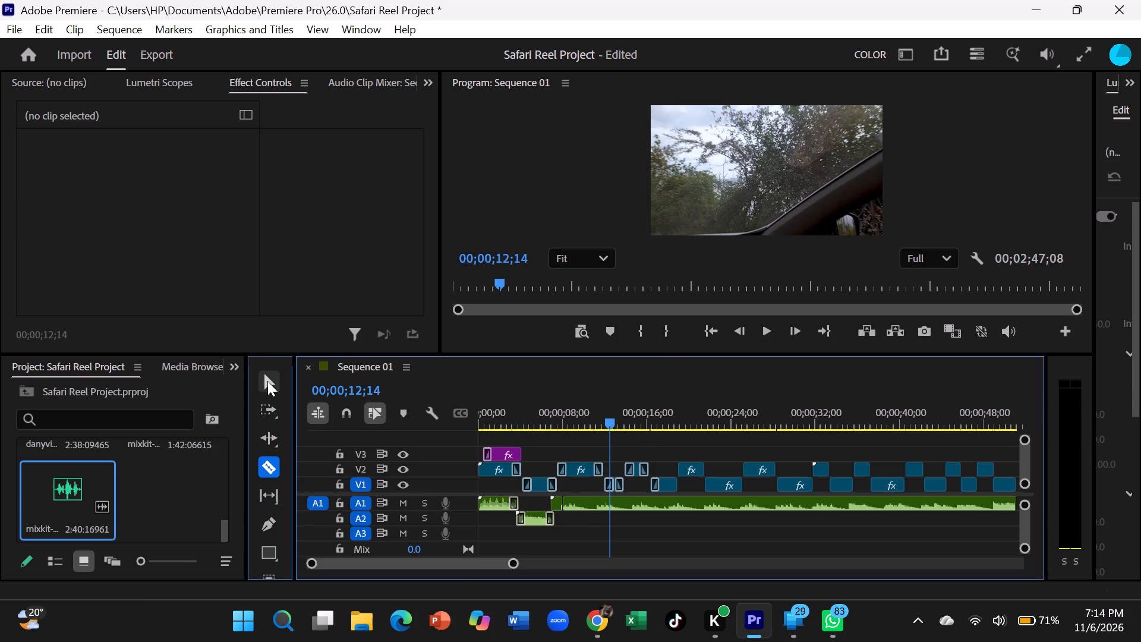
{"action": "left_click", "coordinate": [554, 500]}
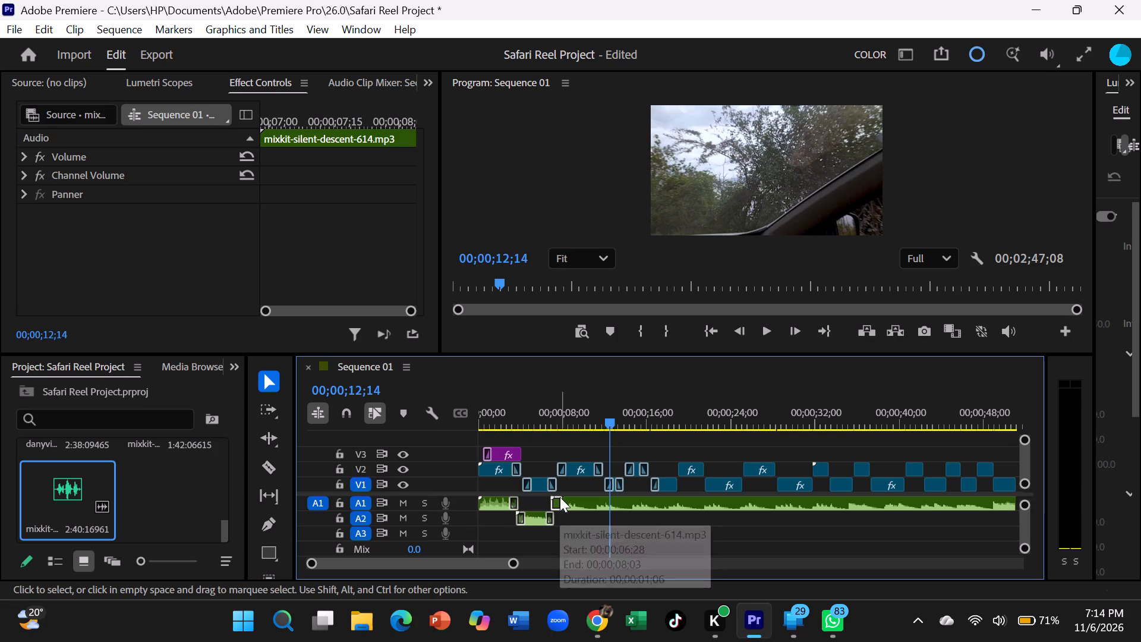
{"action": "key", "text": "Delete"}
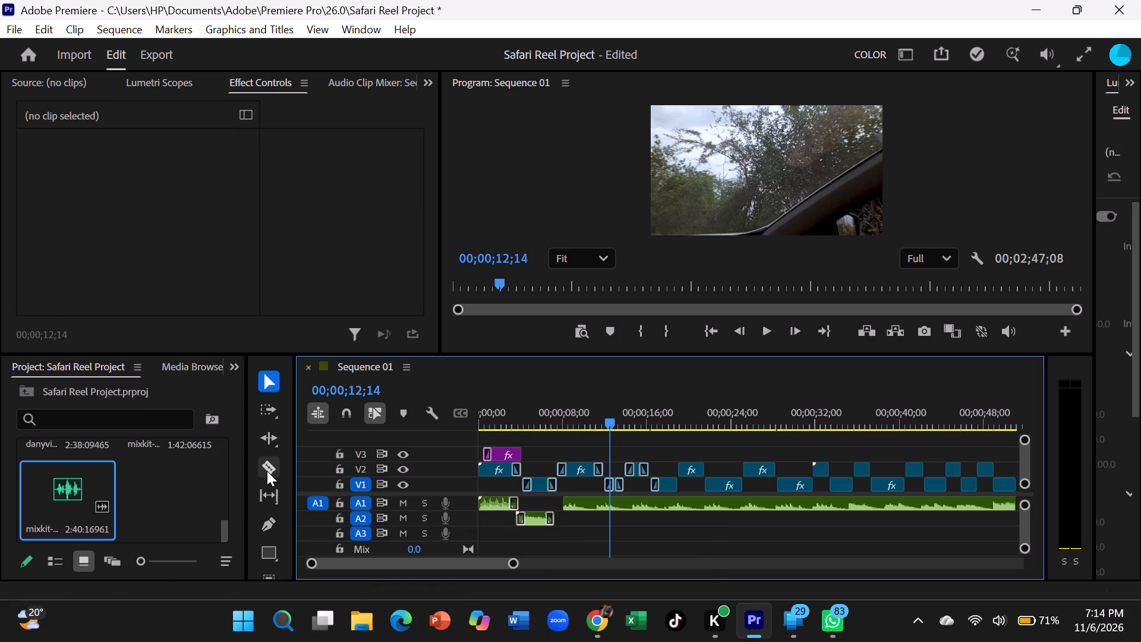
Move the remaining mixkit-silent-descent-614 clip earlier on A1 to start at about 00;00;07;03, near the end of the A2 clip.
{"action": "left_click", "coordinate": [267, 471]}
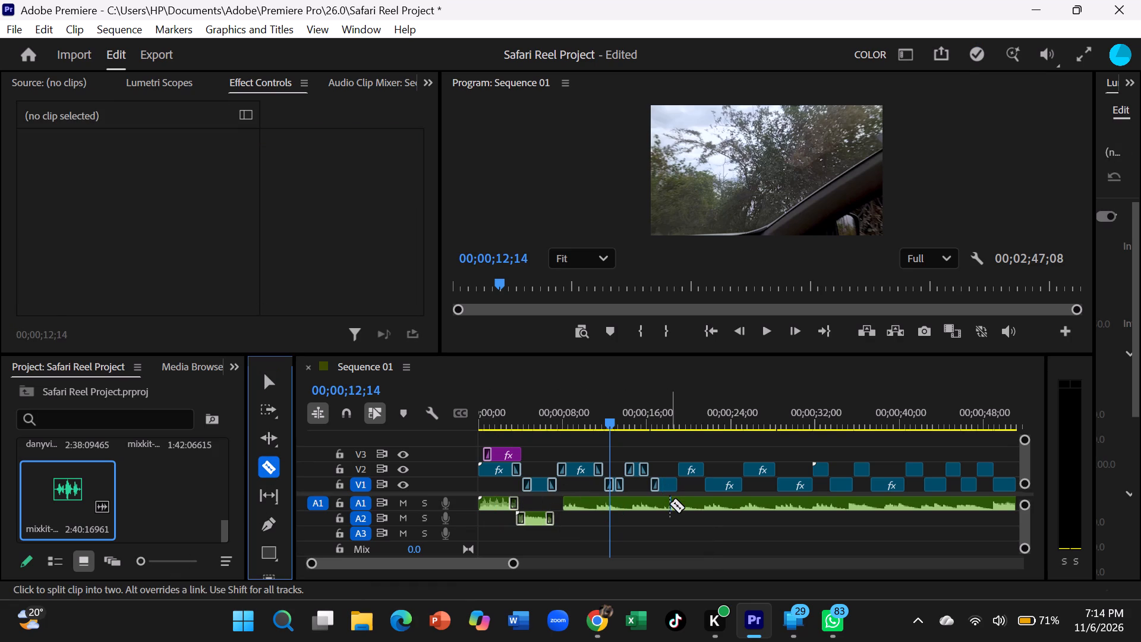
{"action": "left_click", "coordinate": [269, 391]}
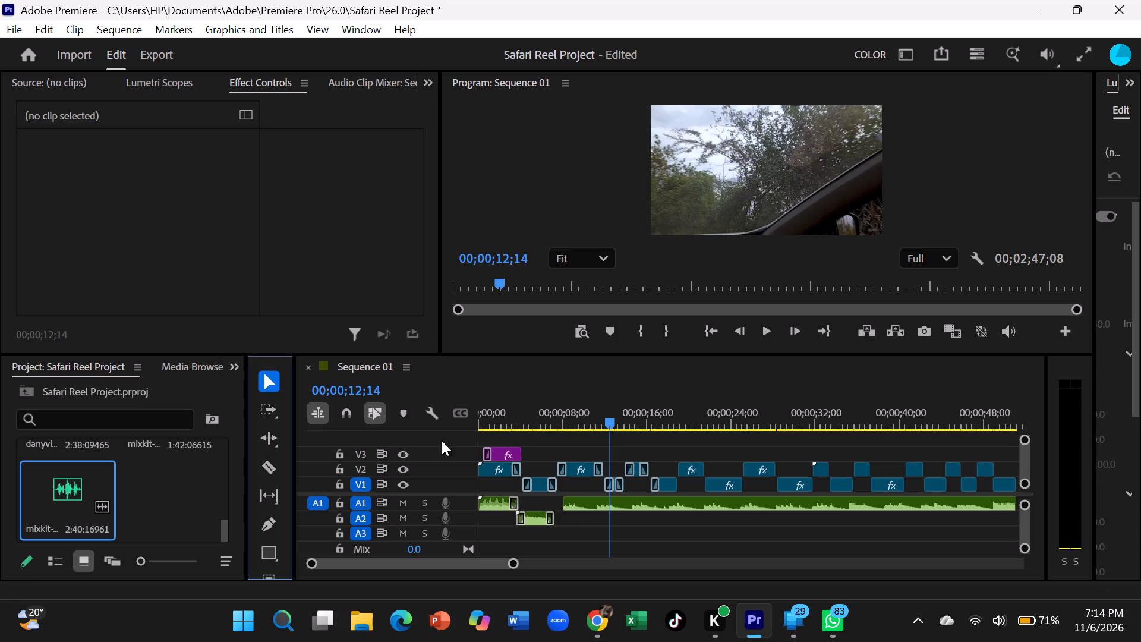
{"action": "left_click_drag", "start_coordinate": [585, 497], "coordinate": [546, 497]}
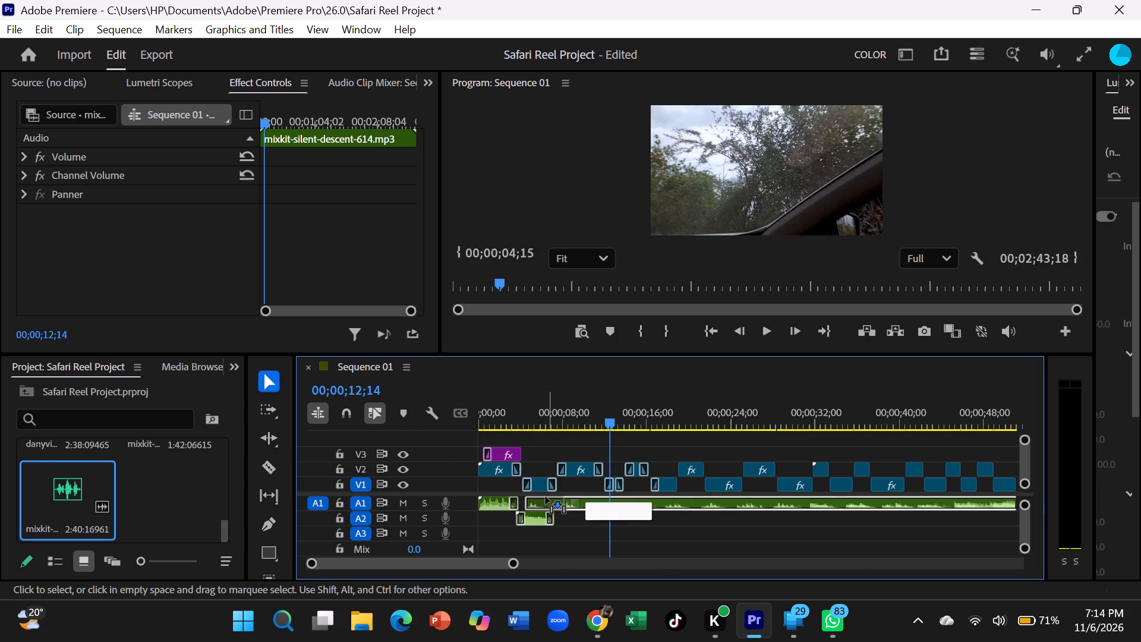
{"action": "left_click_drag", "start_coordinate": [546, 497], "coordinate": [568, 506]}
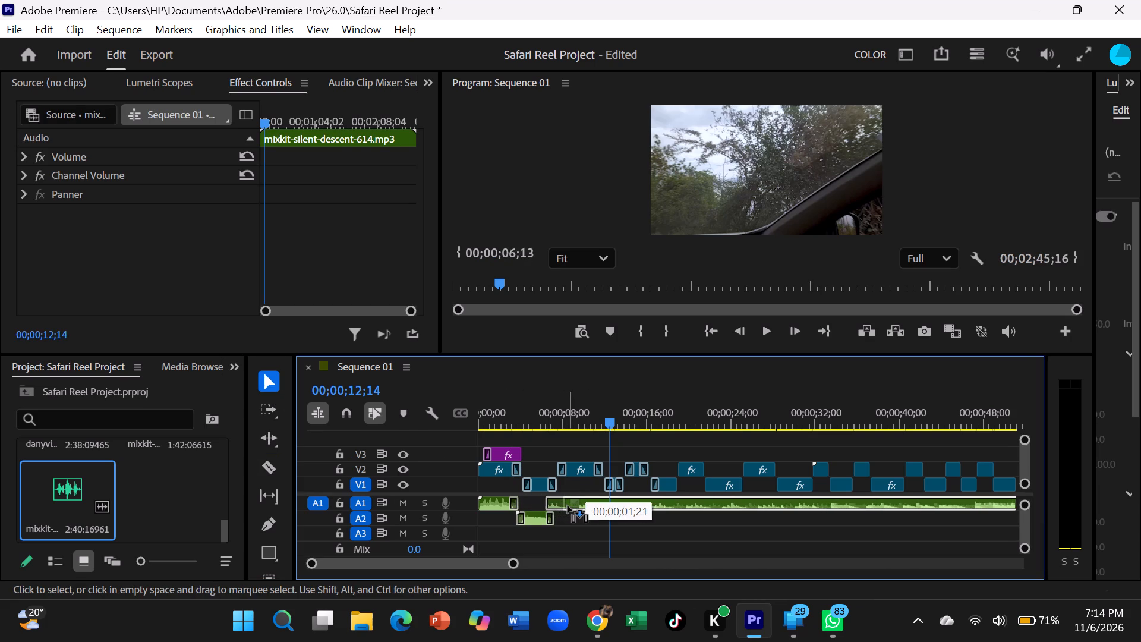
{"action": "left_click_drag", "start_coordinate": [568, 506], "coordinate": [573, 508]}
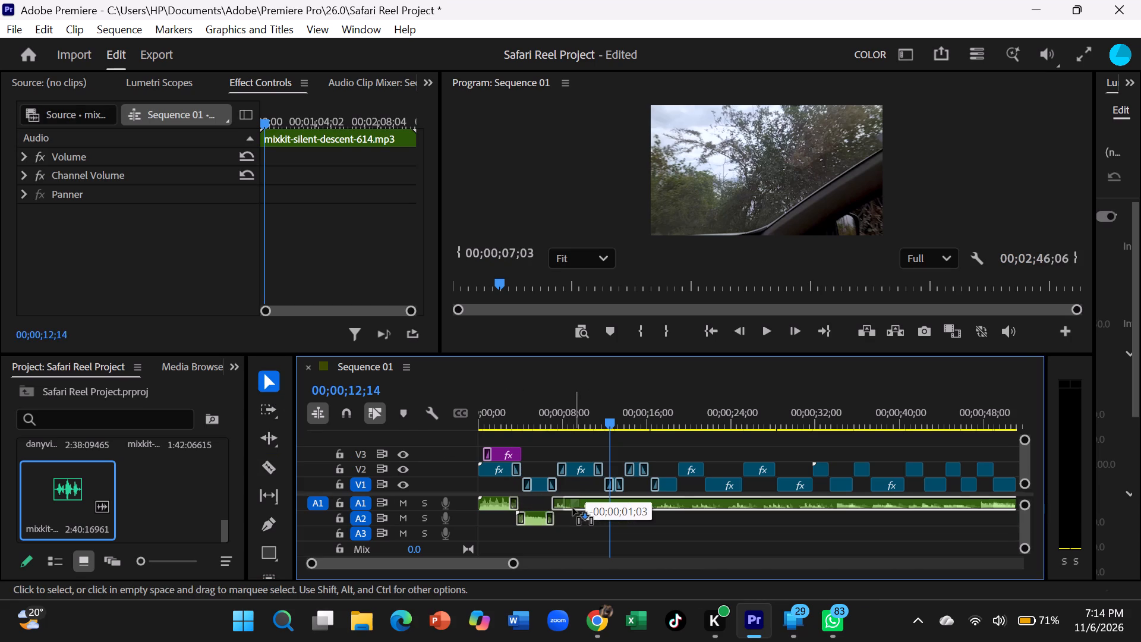
{"action": "left_click_drag", "start_coordinate": [573, 508], "coordinate": [575, 505]}
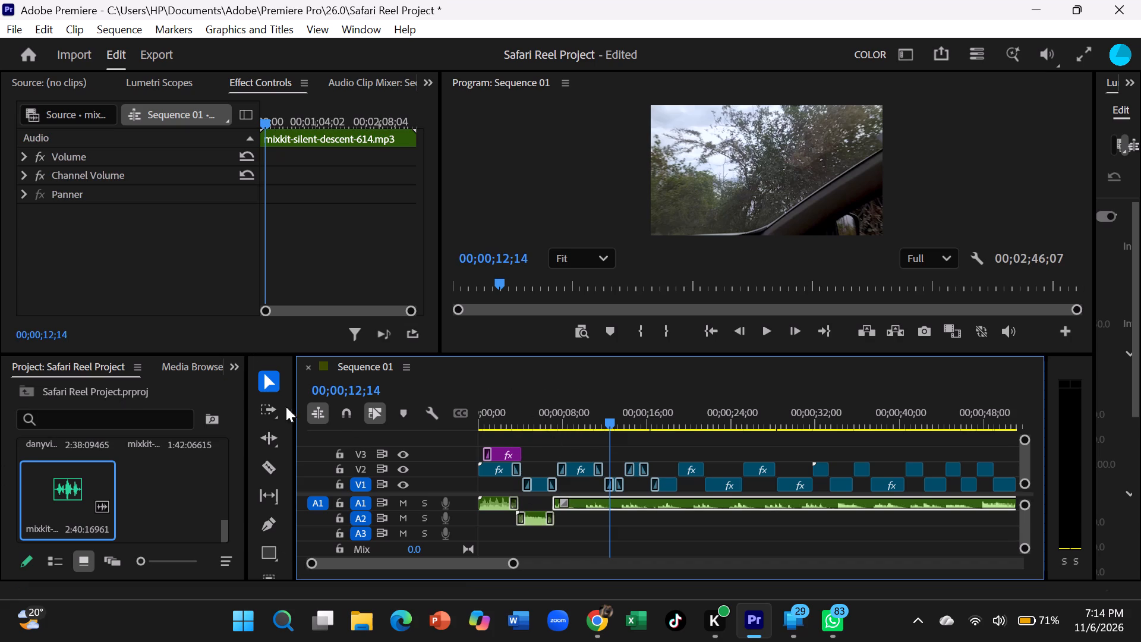
Find the cut point by scrubbing, split the mixkit-silent-descent-614 clip on A1 at 00;00;11;23, and delete everything after the cut.
{"action": "left_click", "coordinate": [270, 464]}
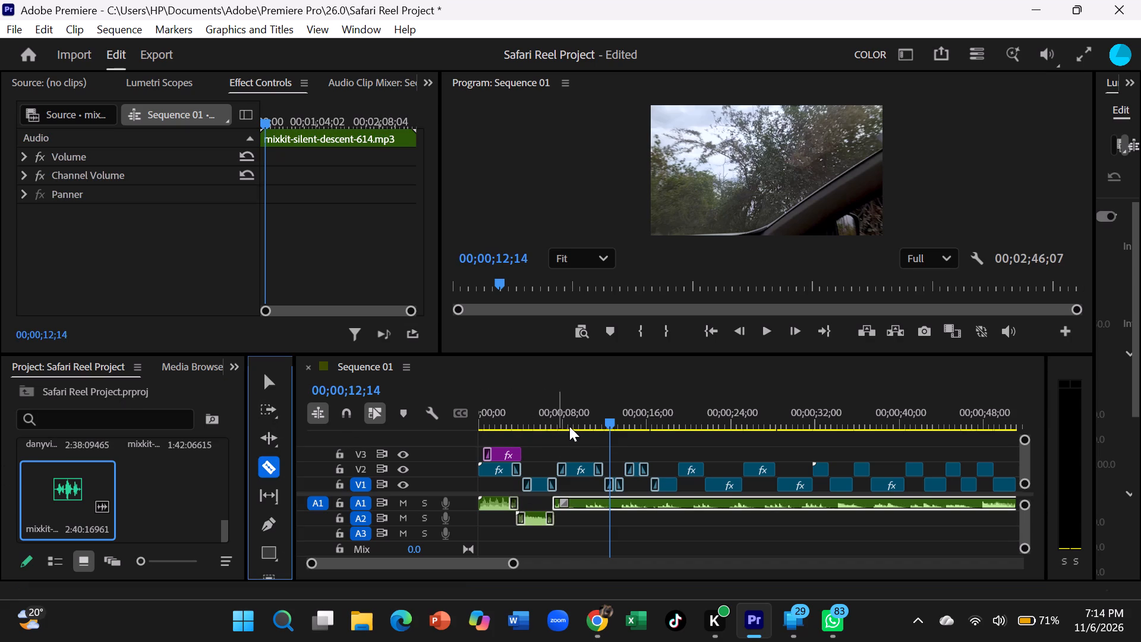
{"action": "left_click_drag", "start_coordinate": [609, 424], "coordinate": [587, 424]}
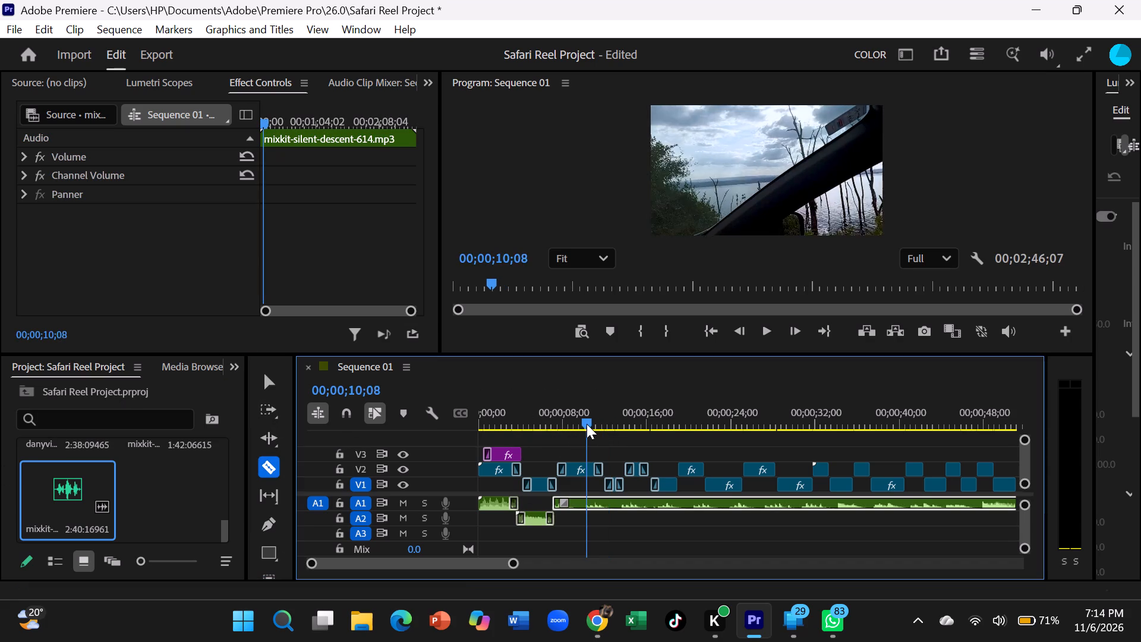
{"action": "left_click_drag", "start_coordinate": [587, 424], "coordinate": [604, 430]}
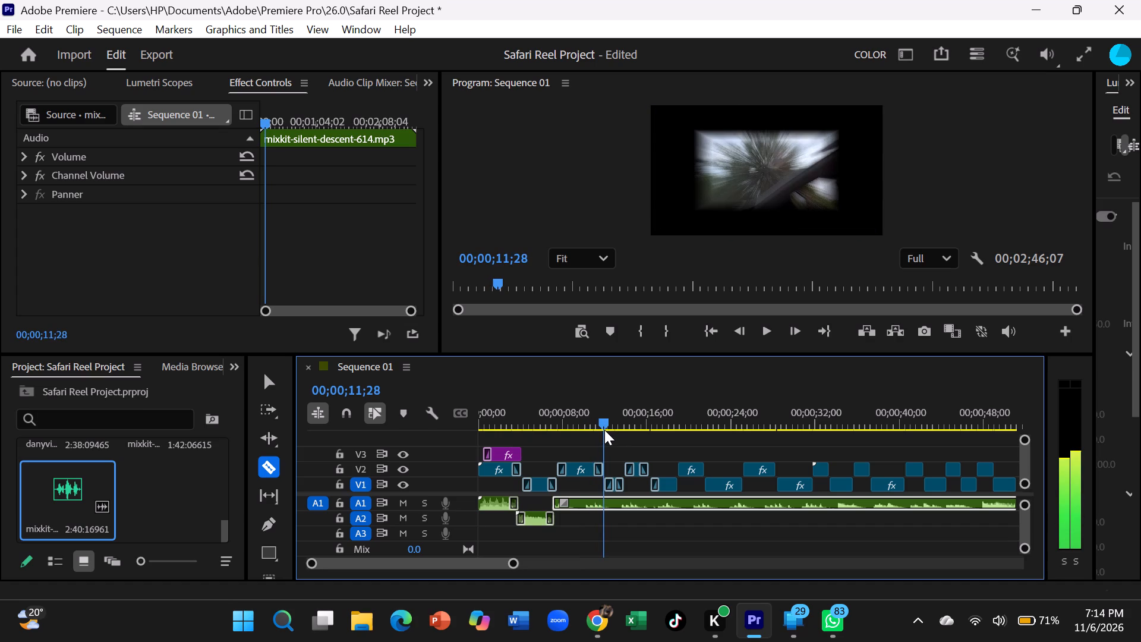
{"action": "left_click_drag", "start_coordinate": [604, 430], "coordinate": [607, 431]}
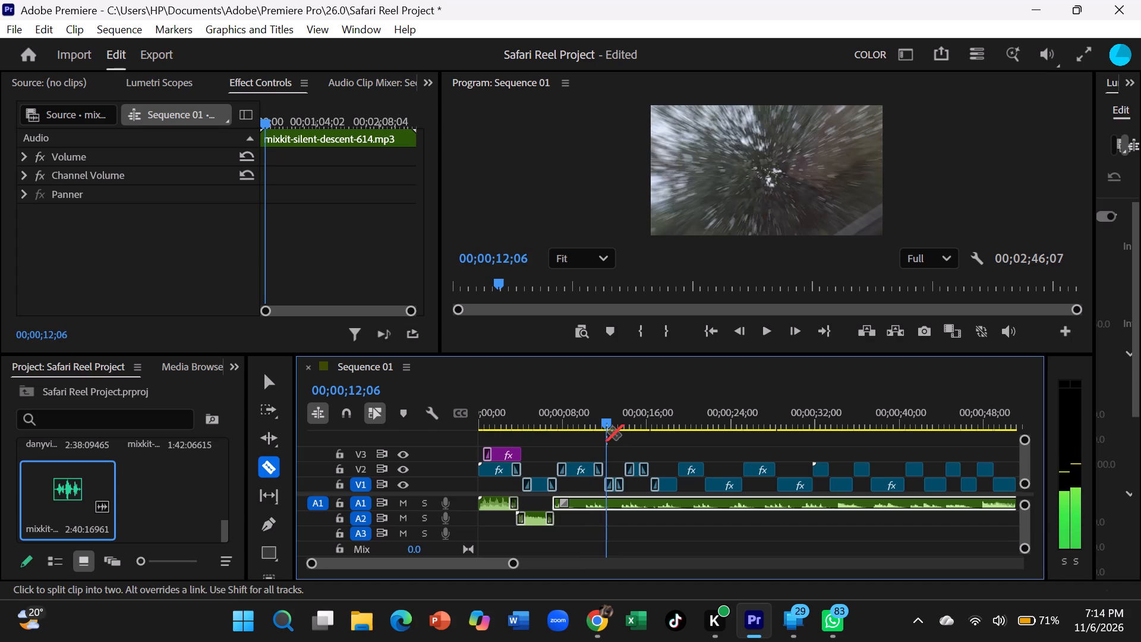
{"action": "left_click_drag", "start_coordinate": [607, 431], "coordinate": [640, 432]}
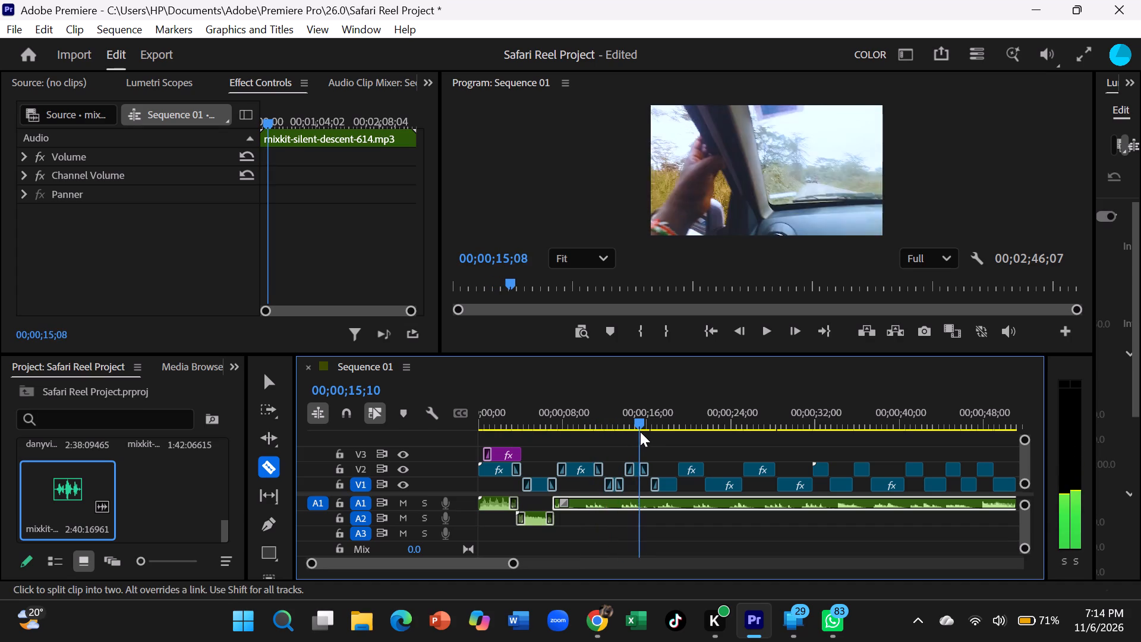
{"action": "left_click_drag", "start_coordinate": [640, 432], "coordinate": [650, 433]}
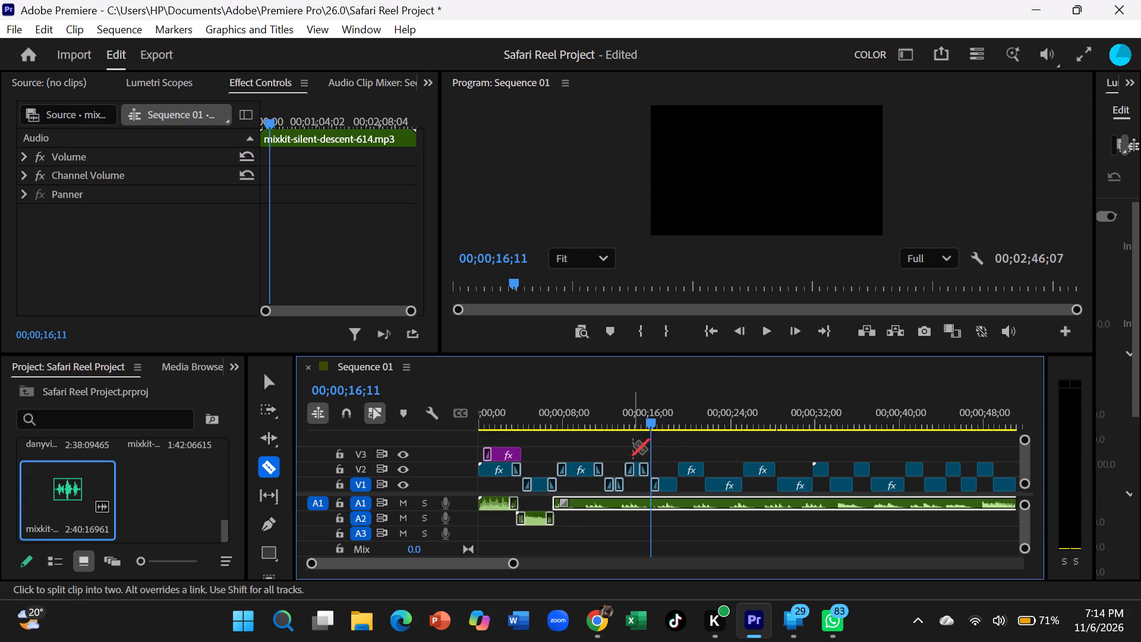
{"action": "left_click_drag", "start_coordinate": [648, 415], "coordinate": [577, 472]}
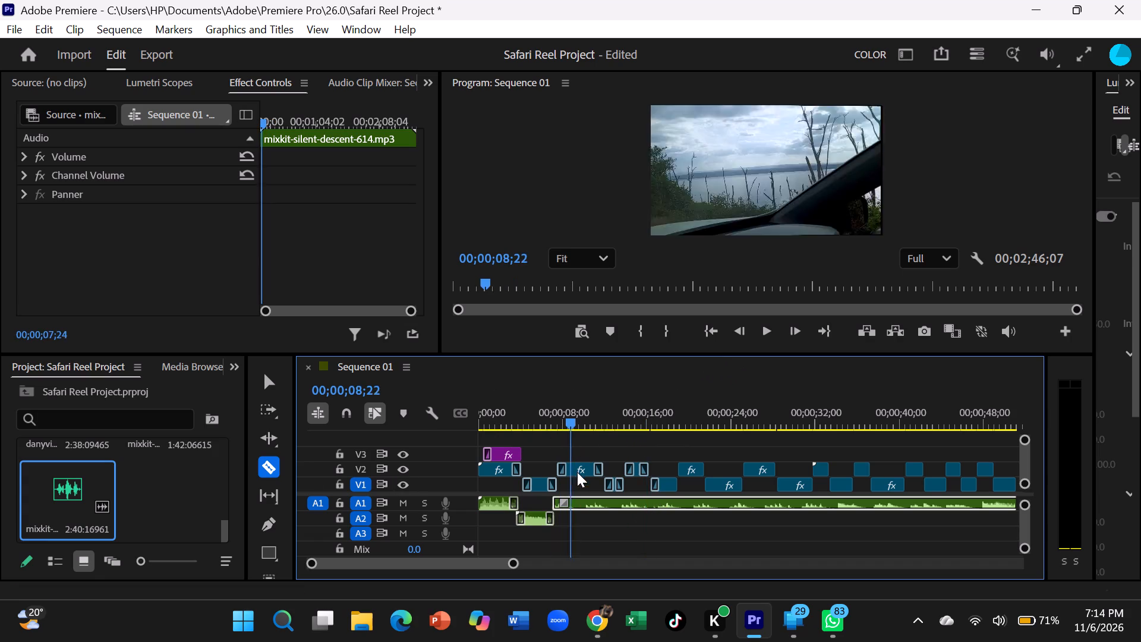
{"action": "left_click_drag", "start_coordinate": [577, 472], "coordinate": [604, 474]}
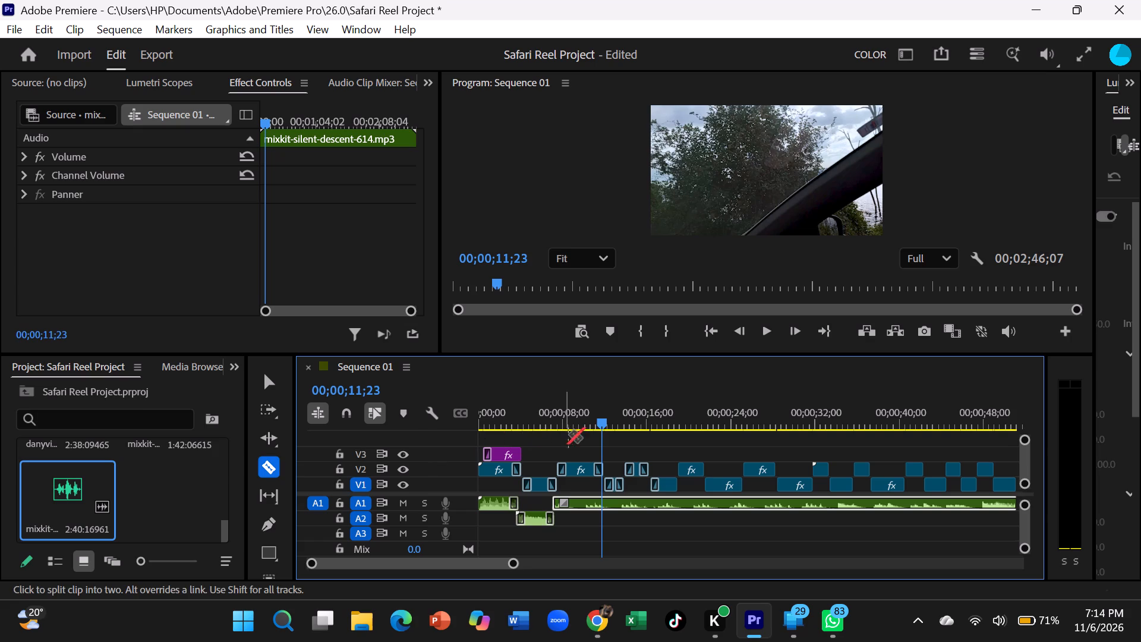
{"action": "left_click", "coordinate": [601, 509]}
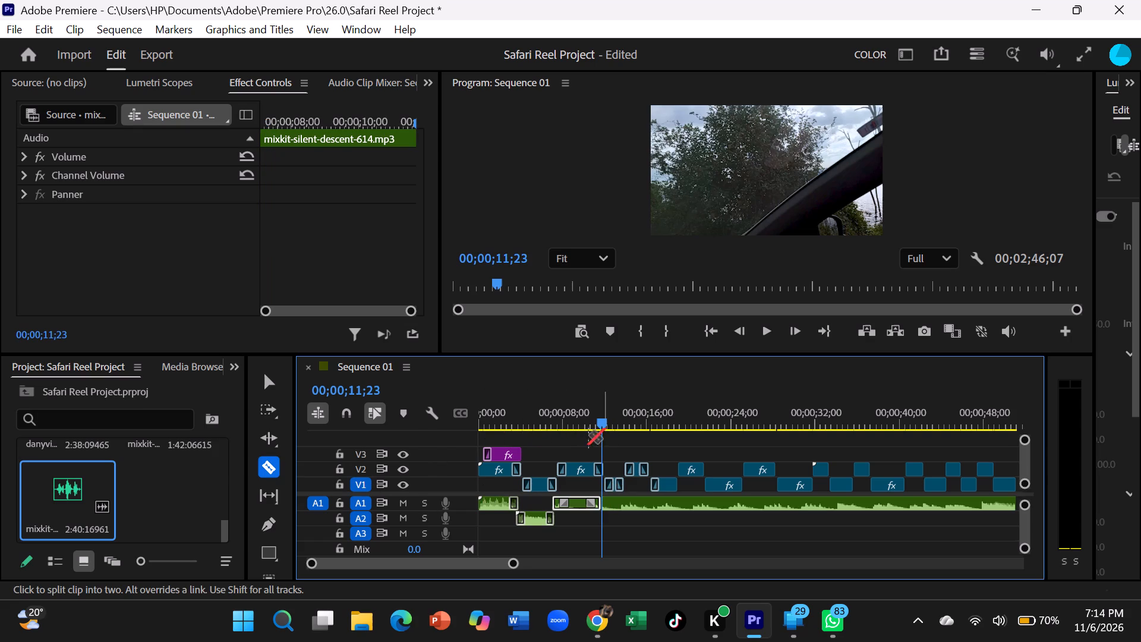
{"action": "left_click", "coordinate": [263, 379]}
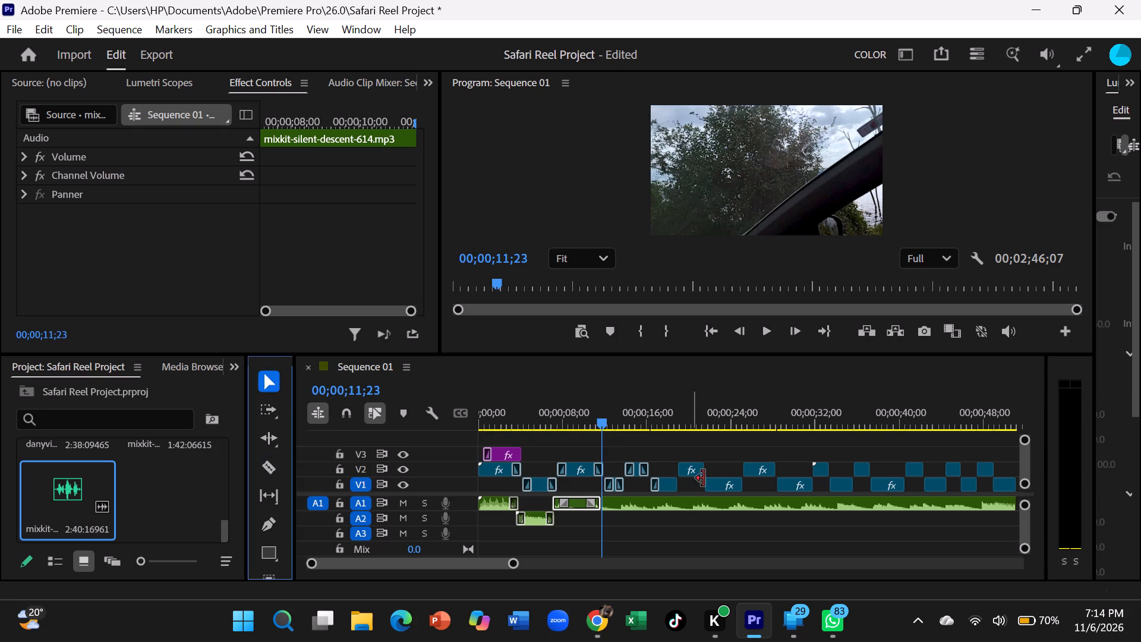
{"action": "left_click", "coordinate": [679, 503]}
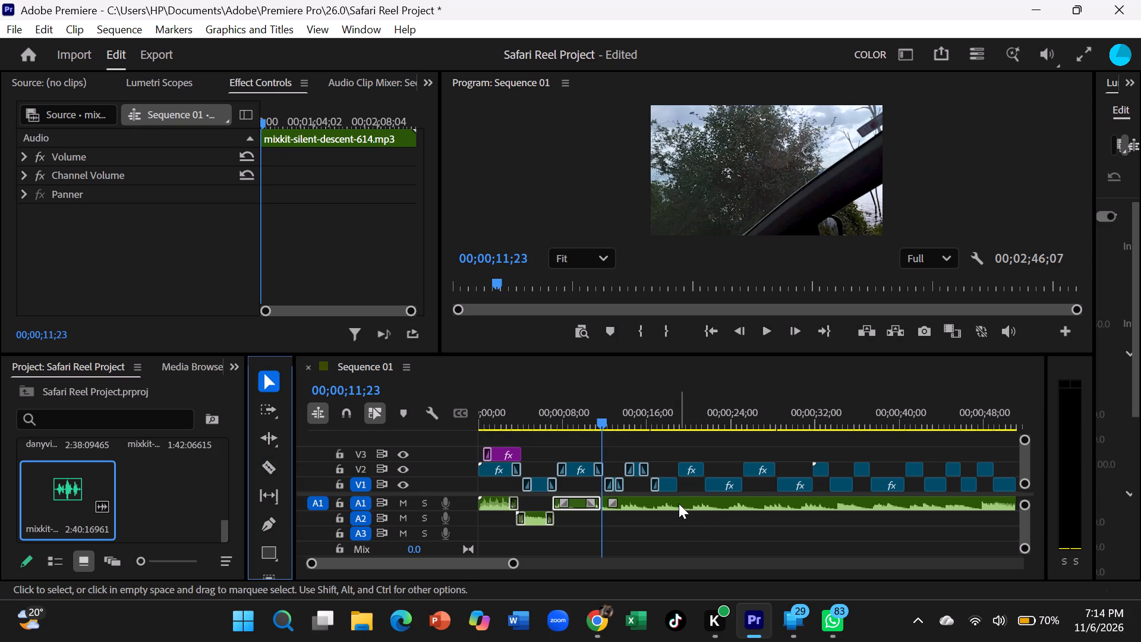
{"action": "key", "text": "Delete"}
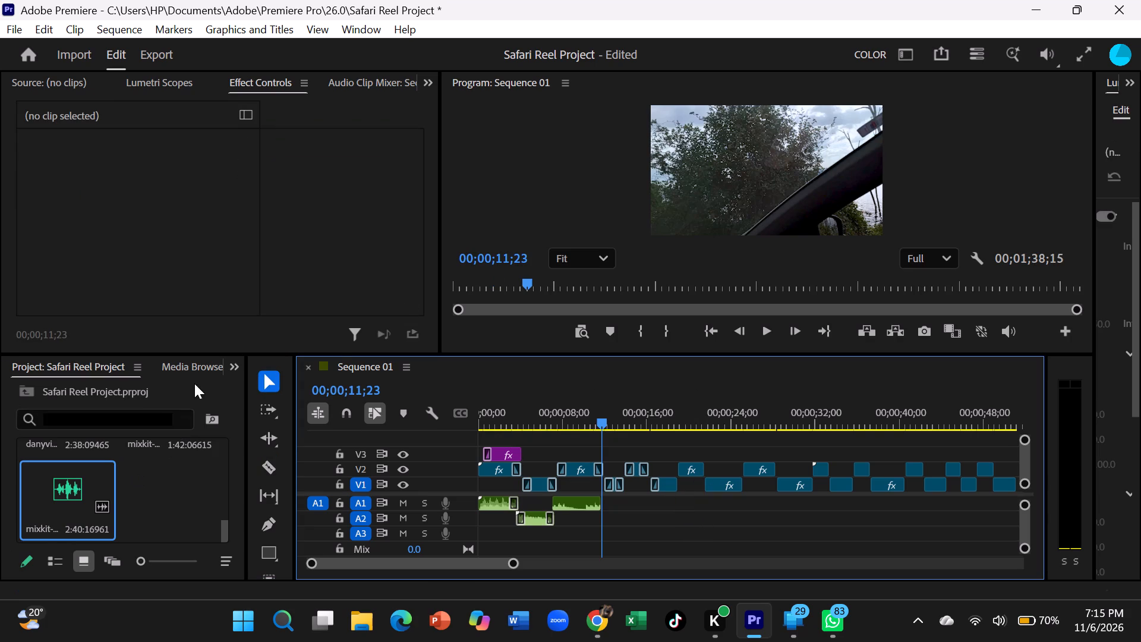
Apply a Constant Power crossfade to the start of the mixkit-silent-descent-614 clip on A1.
{"action": "left_click", "coordinate": [231, 374]}
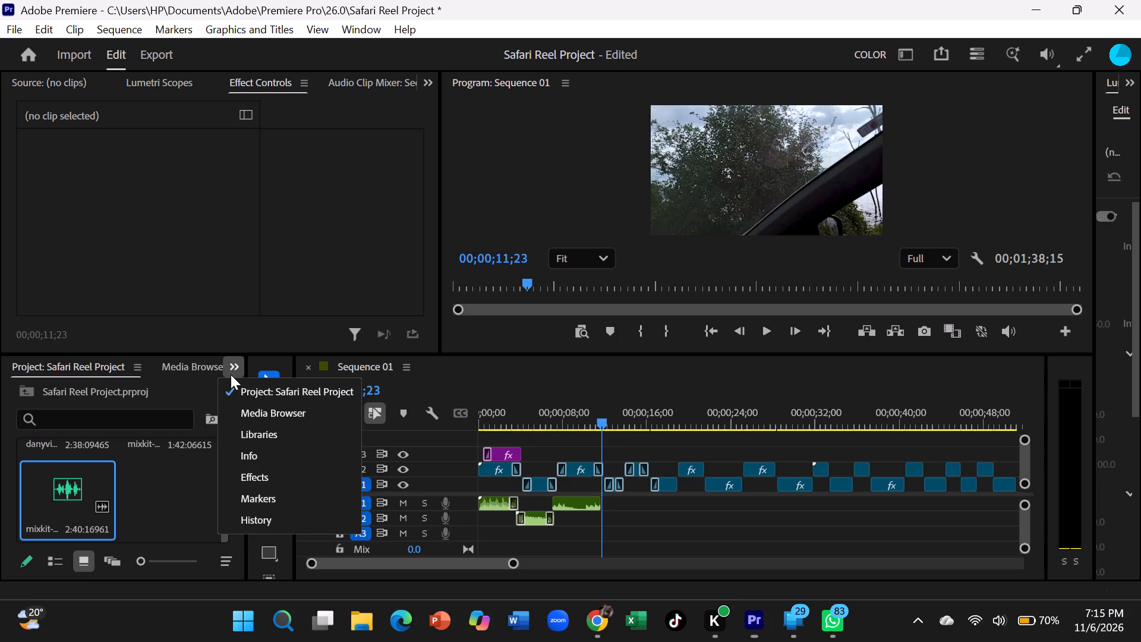
{"action": "left_click", "coordinate": [264, 471]}
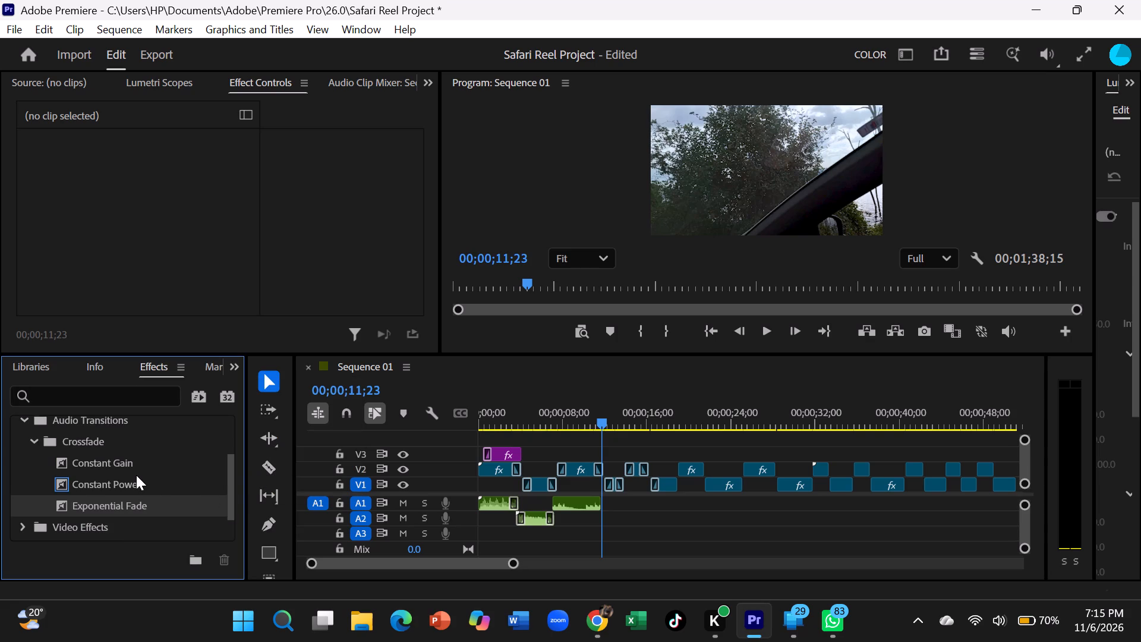
{"action": "left_click_drag", "start_coordinate": [136, 475], "coordinate": [146, 477]}
{"action": "left_click_drag", "start_coordinate": [146, 477], "coordinate": [551, 495]}
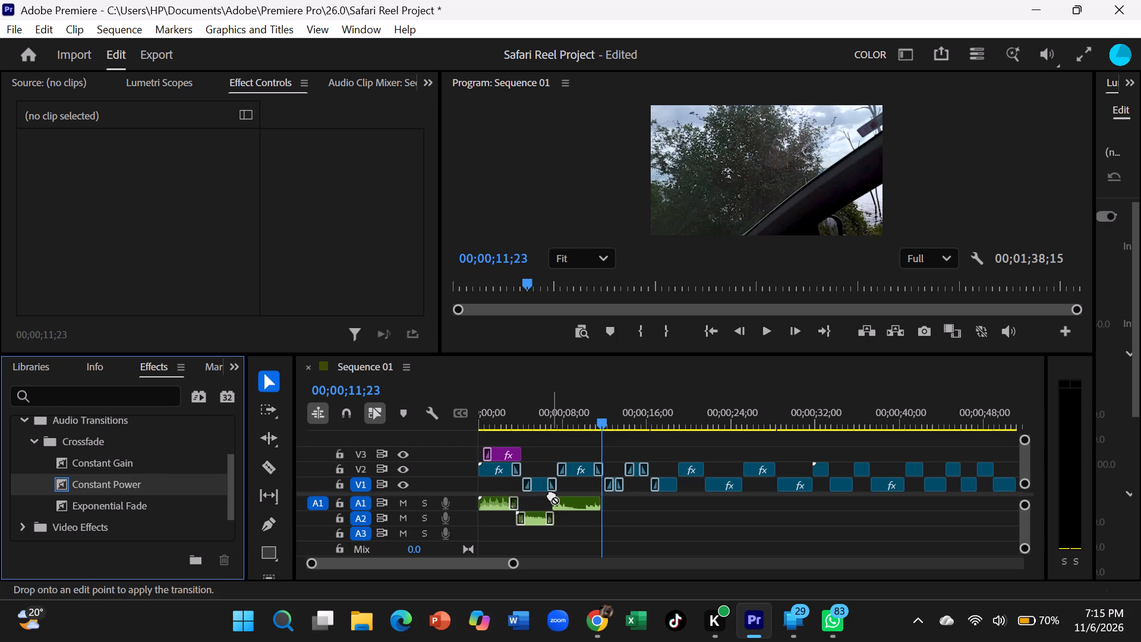
{"action": "left_click_drag", "start_coordinate": [551, 495], "coordinate": [554, 499]}
Apply an Exponential Fade to the end of the mixkit-silent-descent-614 clip on A1.
{"action": "left_click_drag", "start_coordinate": [142, 501], "coordinate": [141, 501]}
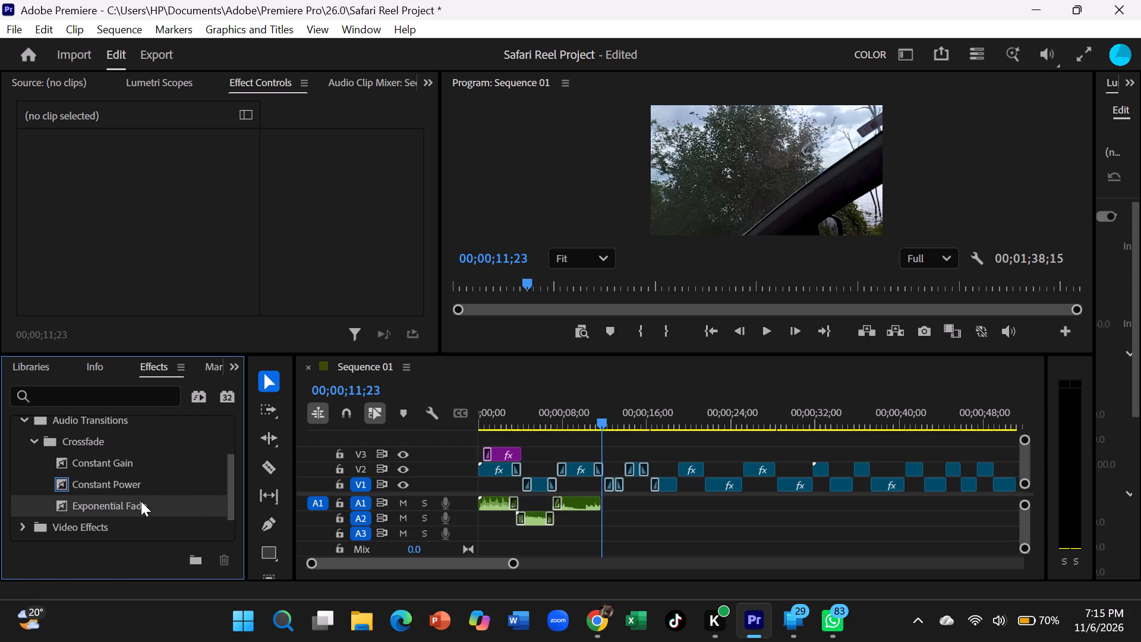
{"action": "left_click_drag", "start_coordinate": [141, 501], "coordinate": [594, 502]}
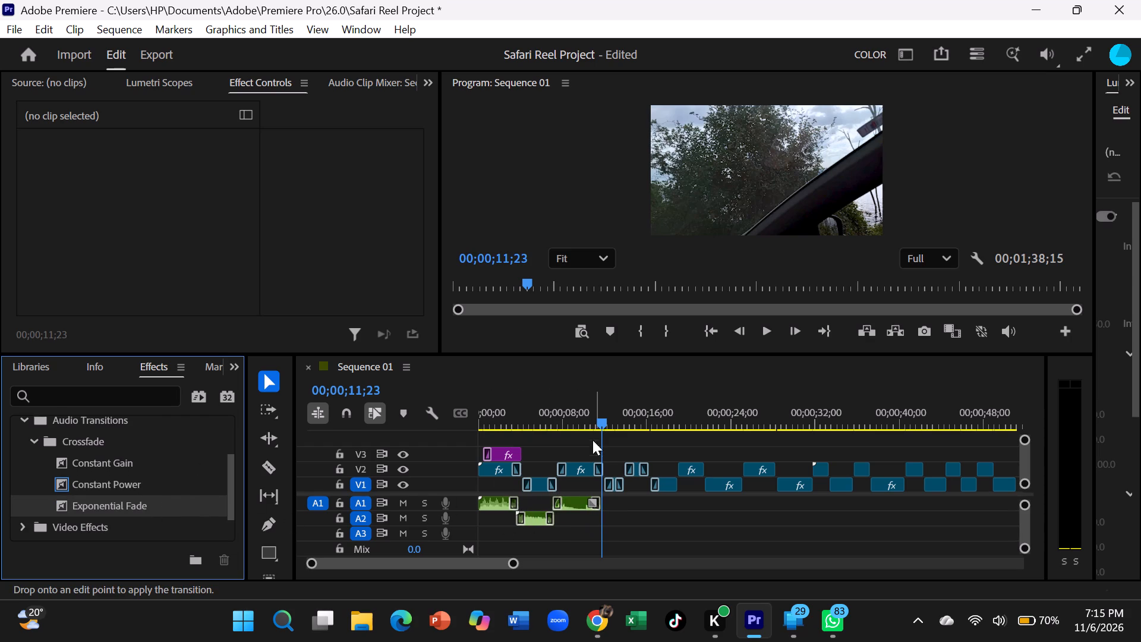
Play the sequence from 00;00;00;00 through the end of the third music segment to review the soundtrack.
{"action": "left_click_drag", "start_coordinate": [595, 404], "coordinate": [478, 468]}
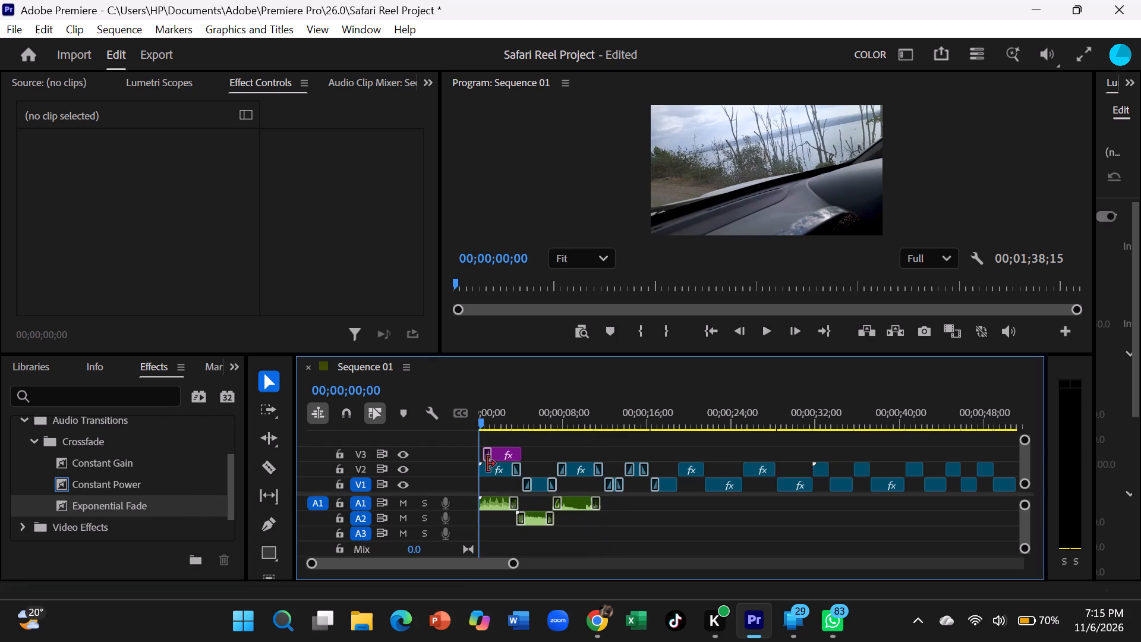
{"action": "left_click", "coordinate": [762, 329]}
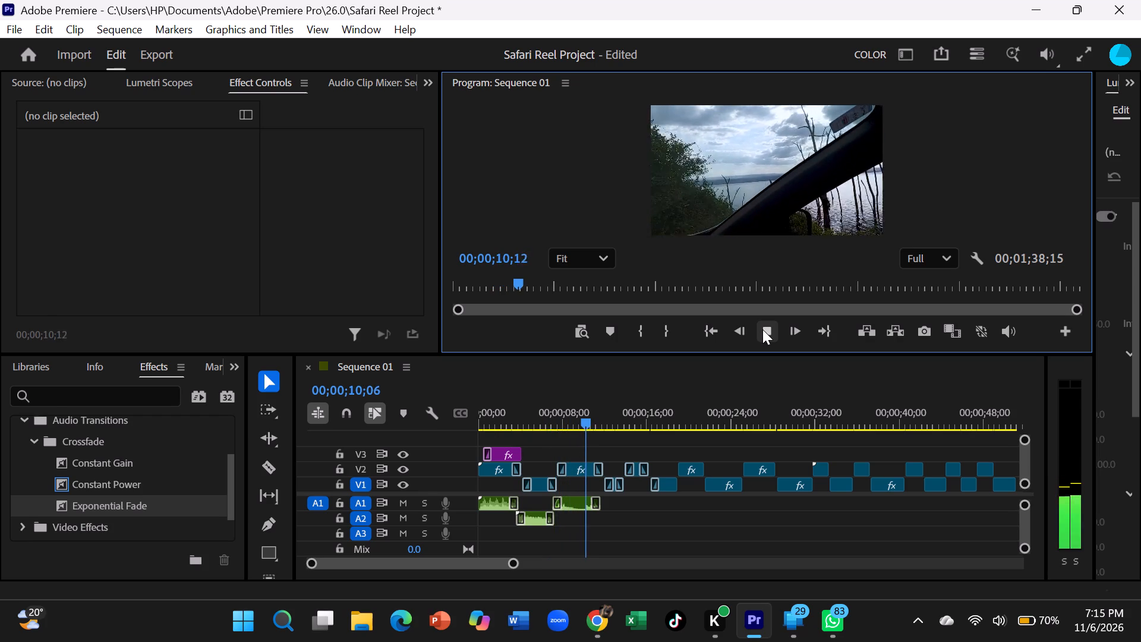
{"action": "left_click", "coordinate": [762, 329]}
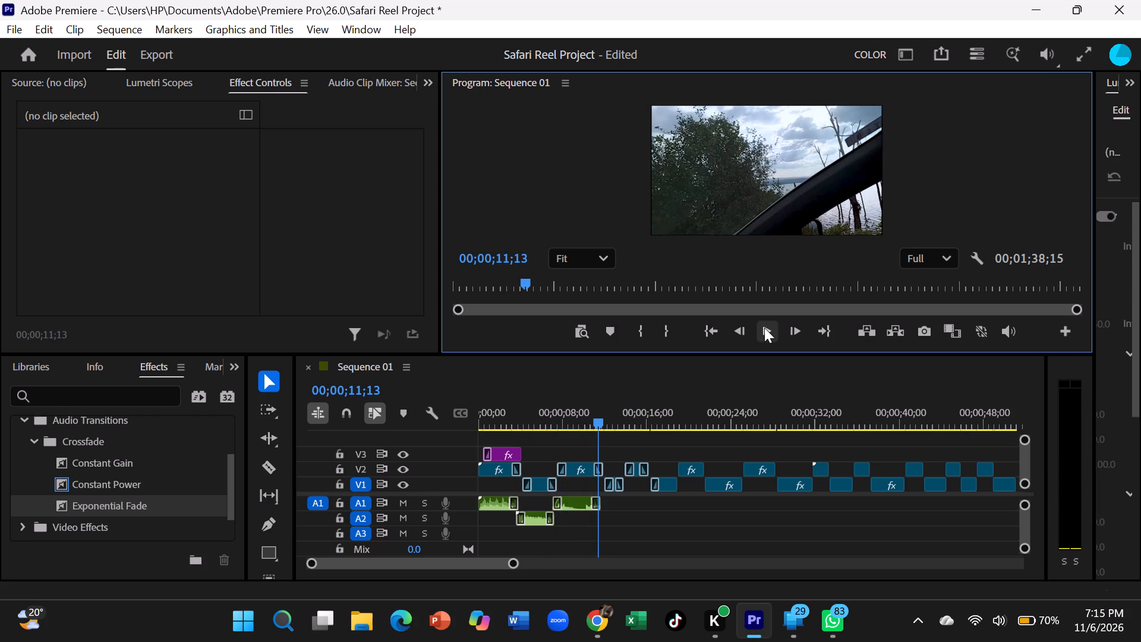
Start importing another media file into the project.
{"action": "key", "text": "ctrl+i"}
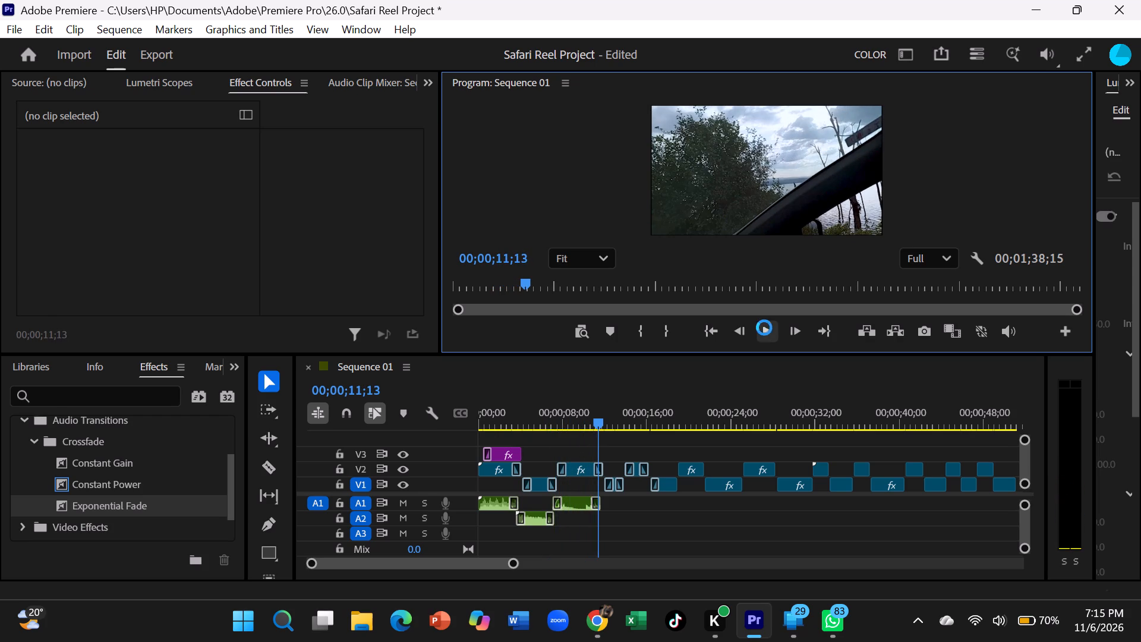
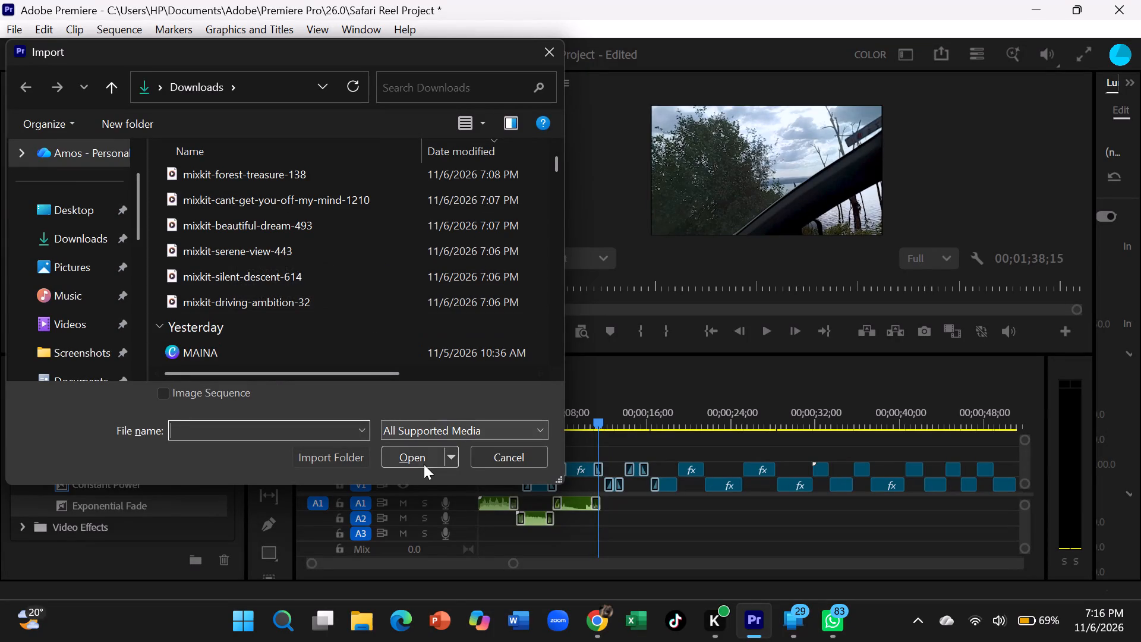
Import the mixkit-serene-view-443 audio file from Downloads into the project.
{"action": "left_click", "coordinate": [415, 449]}
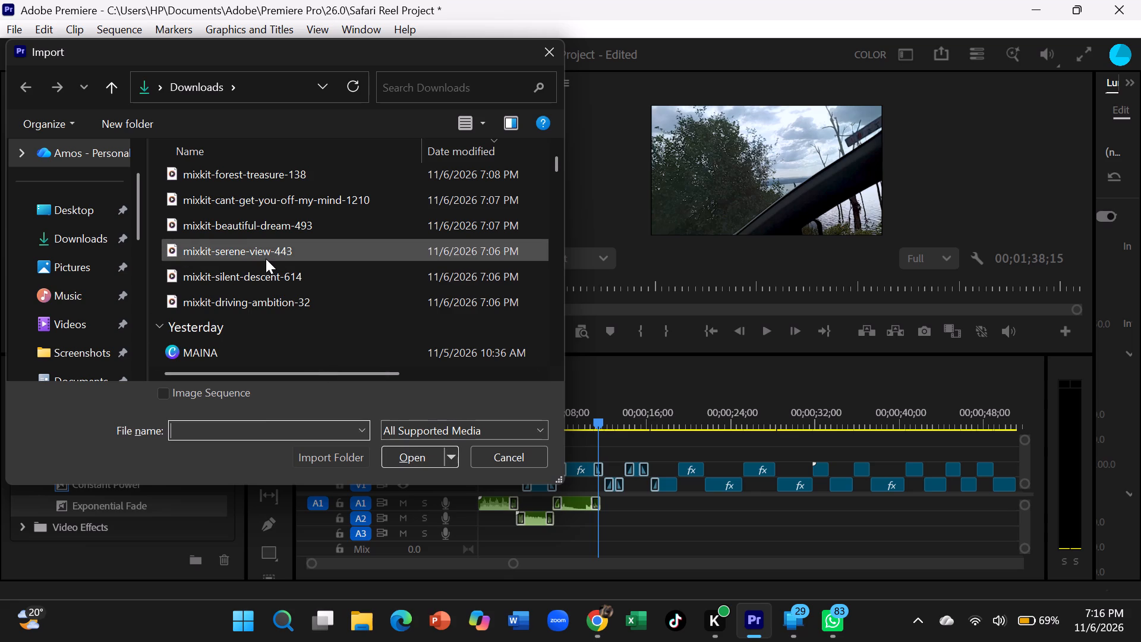
{"action": "left_click", "coordinate": [266, 256]}
{"action": "left_click", "coordinate": [409, 460]}
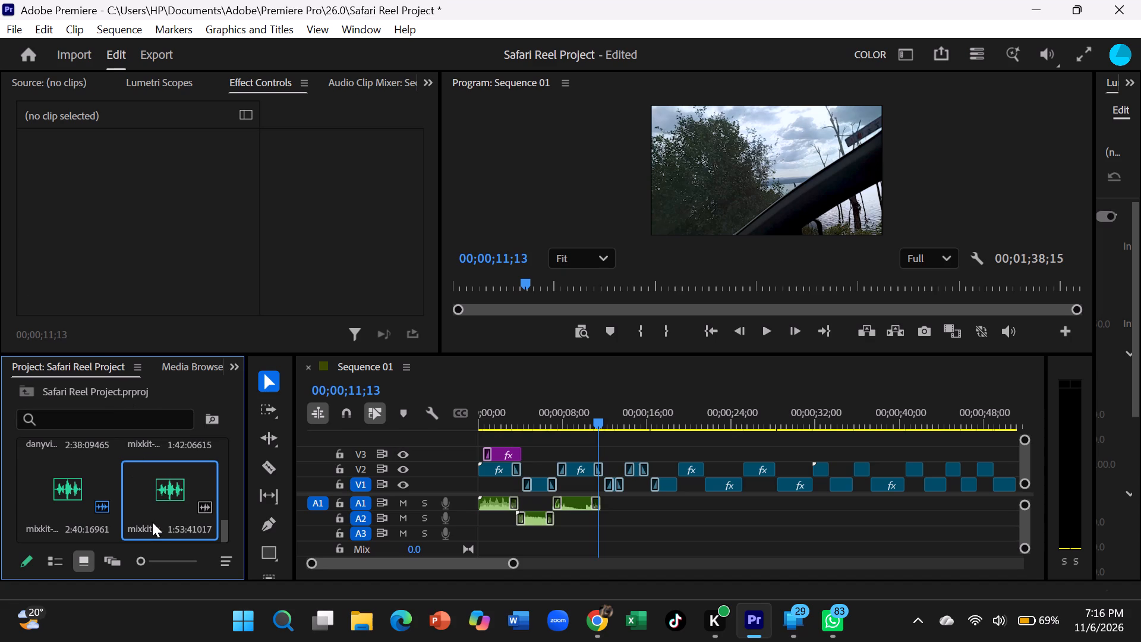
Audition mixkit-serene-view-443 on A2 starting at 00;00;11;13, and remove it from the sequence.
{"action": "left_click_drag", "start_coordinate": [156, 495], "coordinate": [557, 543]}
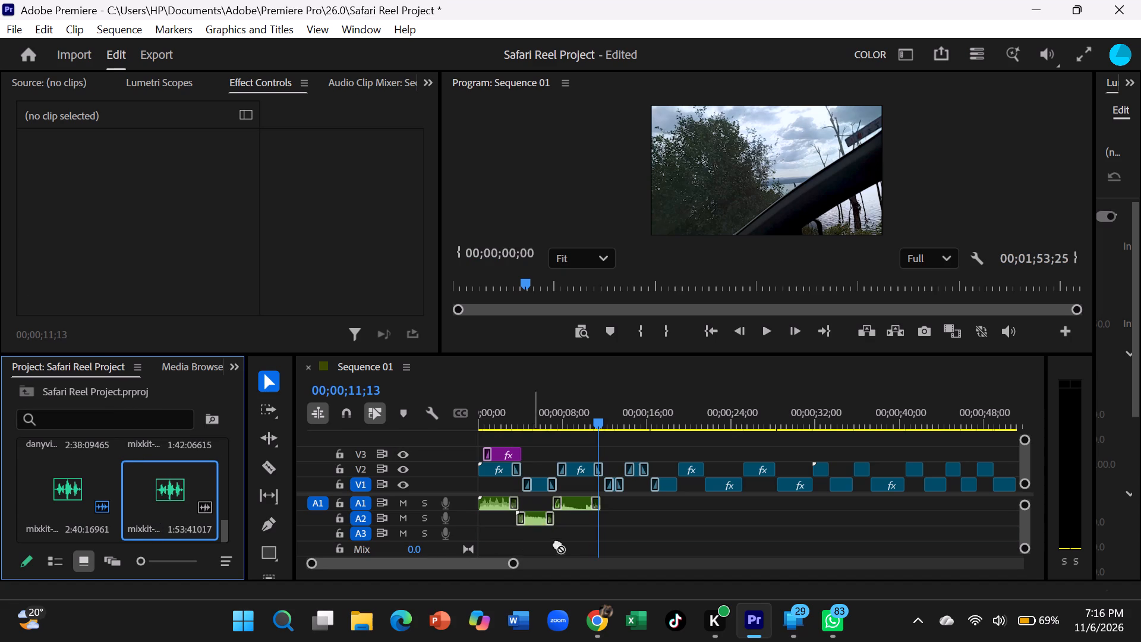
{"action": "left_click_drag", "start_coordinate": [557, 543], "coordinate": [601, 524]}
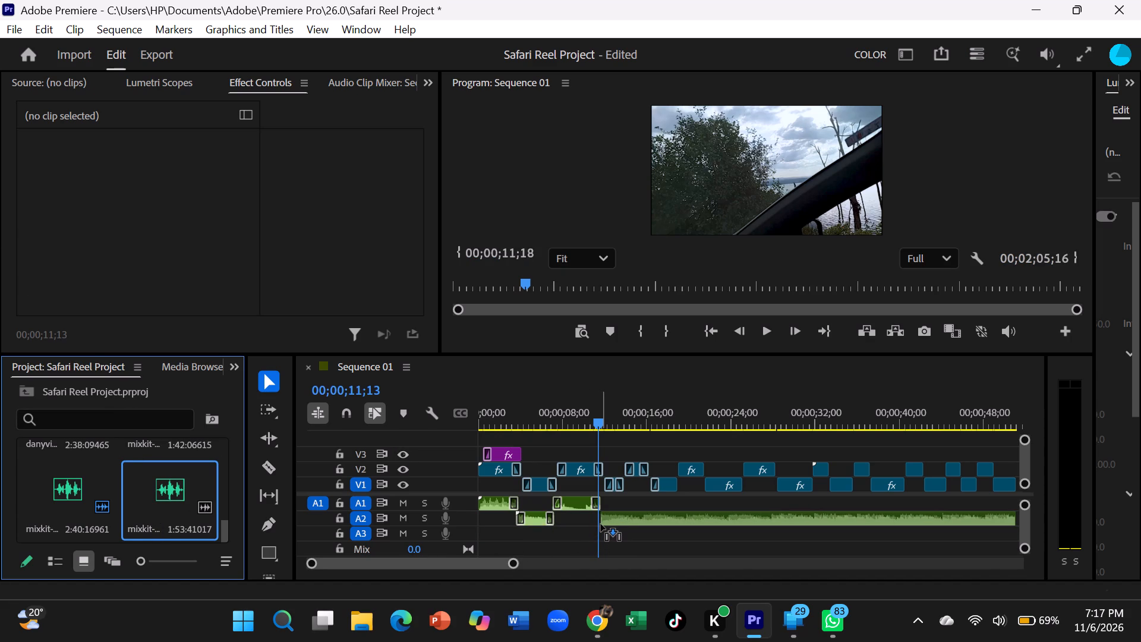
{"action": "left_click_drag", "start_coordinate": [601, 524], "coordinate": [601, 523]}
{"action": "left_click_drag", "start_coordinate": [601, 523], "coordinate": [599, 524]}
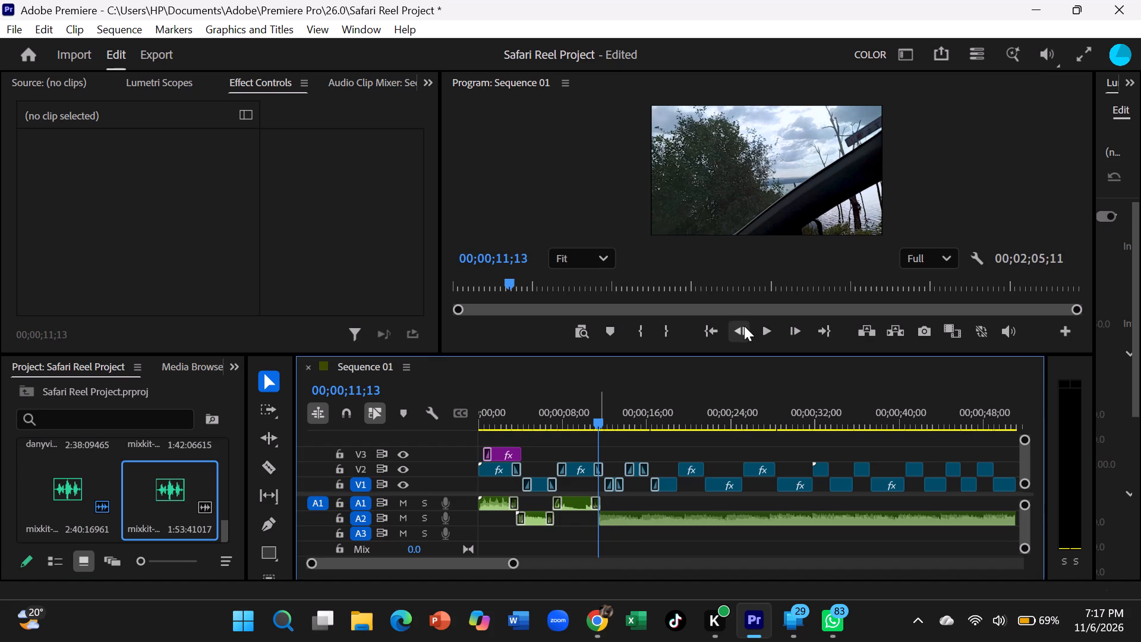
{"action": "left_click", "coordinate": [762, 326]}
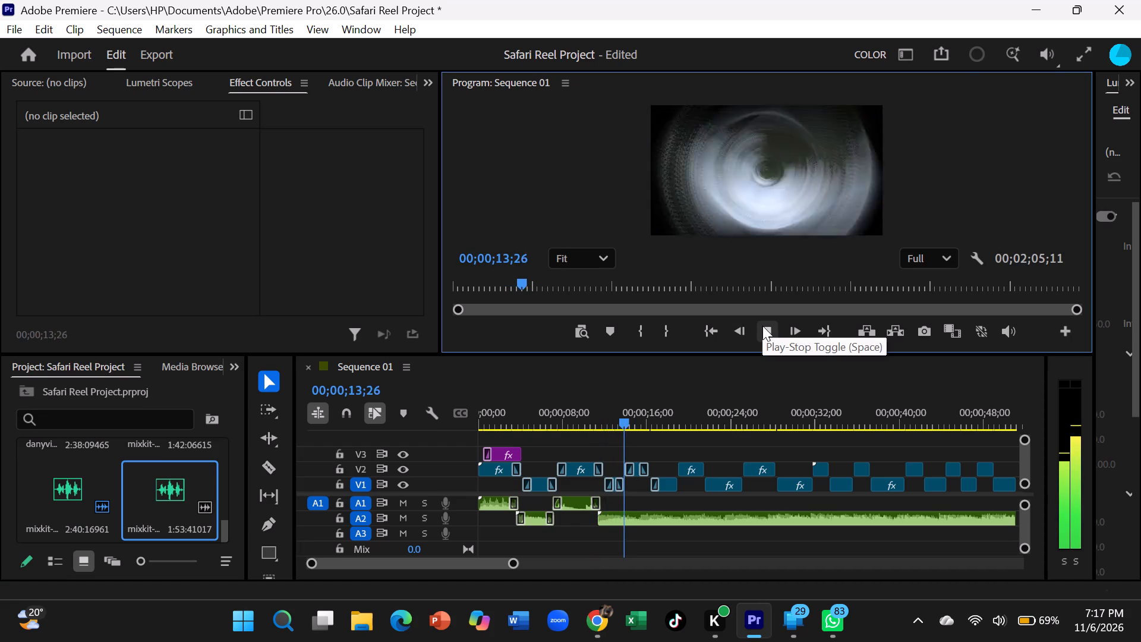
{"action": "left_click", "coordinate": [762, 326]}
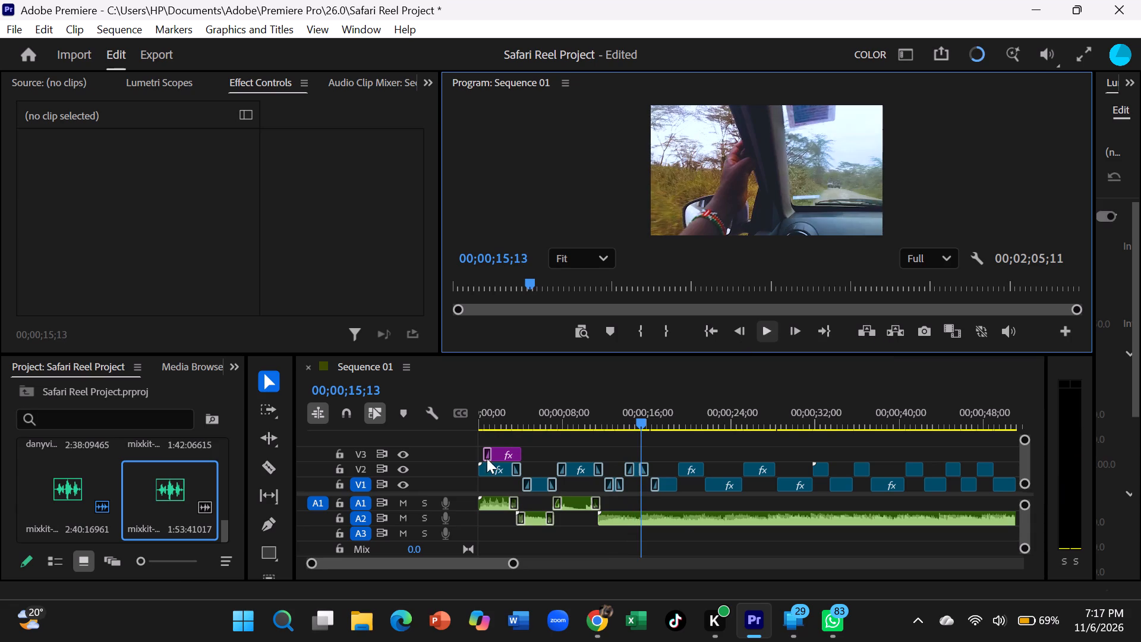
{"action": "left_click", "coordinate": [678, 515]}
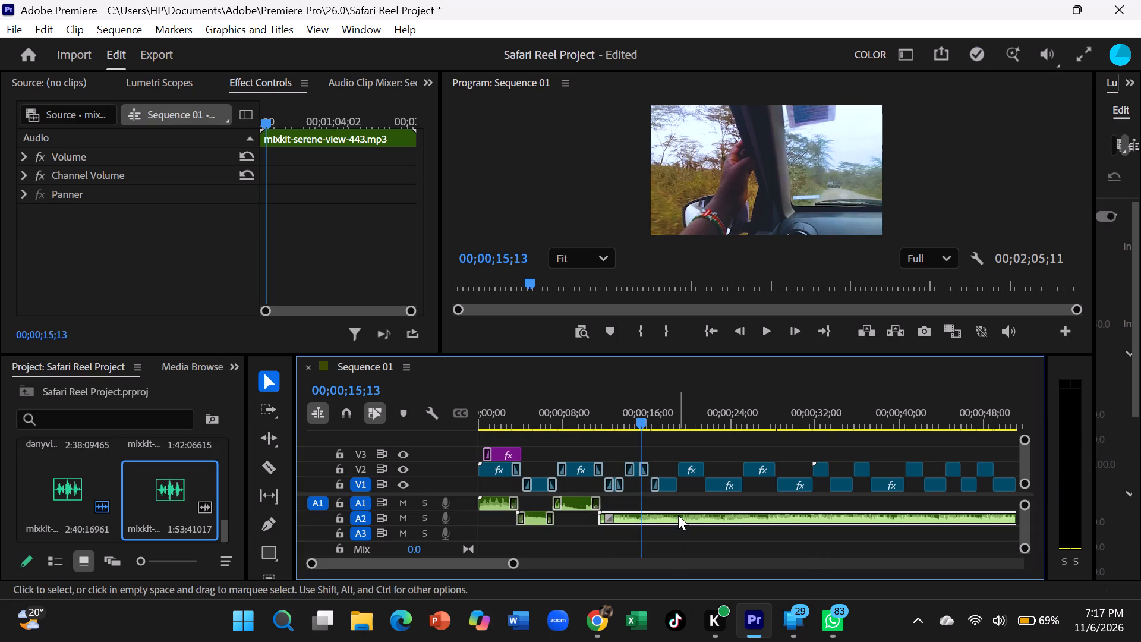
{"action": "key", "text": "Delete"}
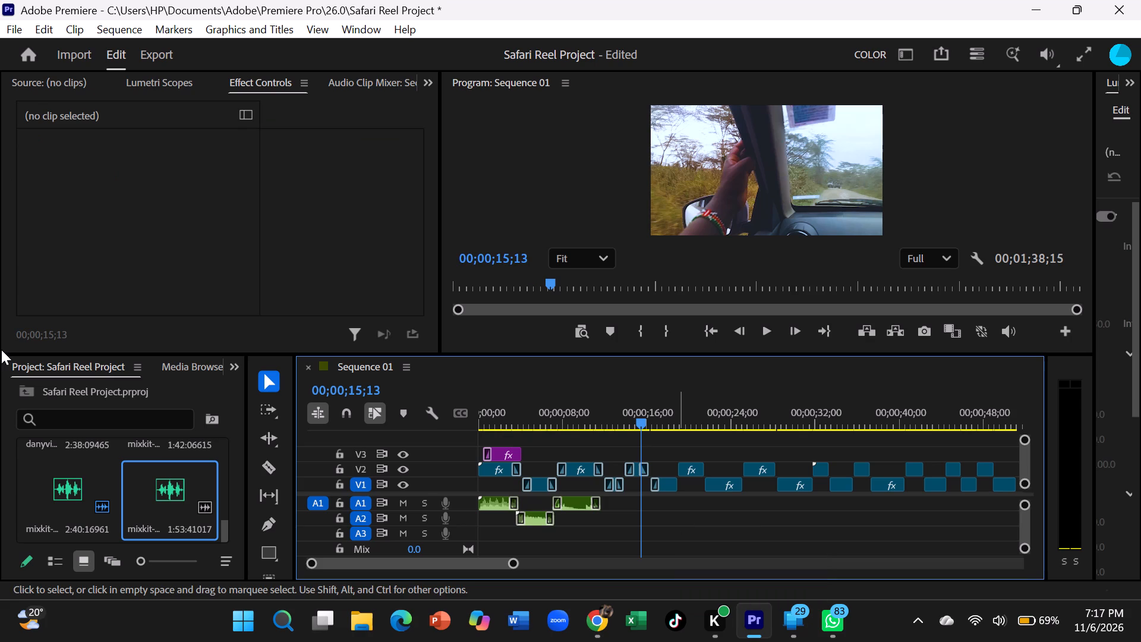
Place the mixkit-silent-descent-614 audio on A2 at 00;00;07;06, right after the second music segment.
{"action": "left_click_drag", "start_coordinate": [74, 490], "coordinate": [546, 542]}
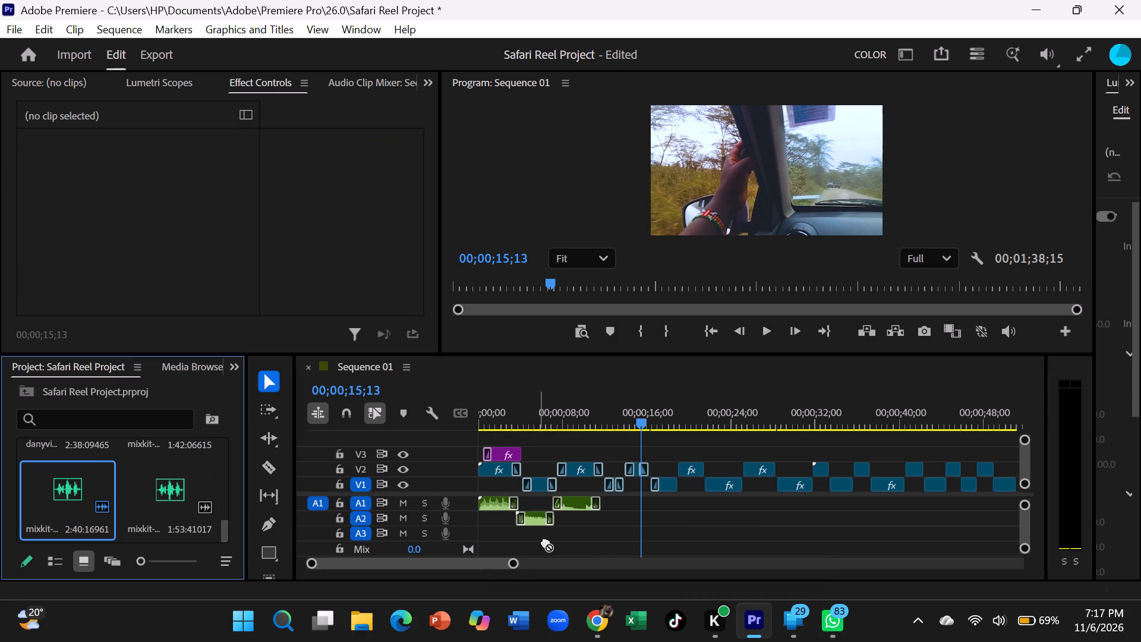
{"action": "left_click_drag", "start_coordinate": [546, 542], "coordinate": [577, 526]}
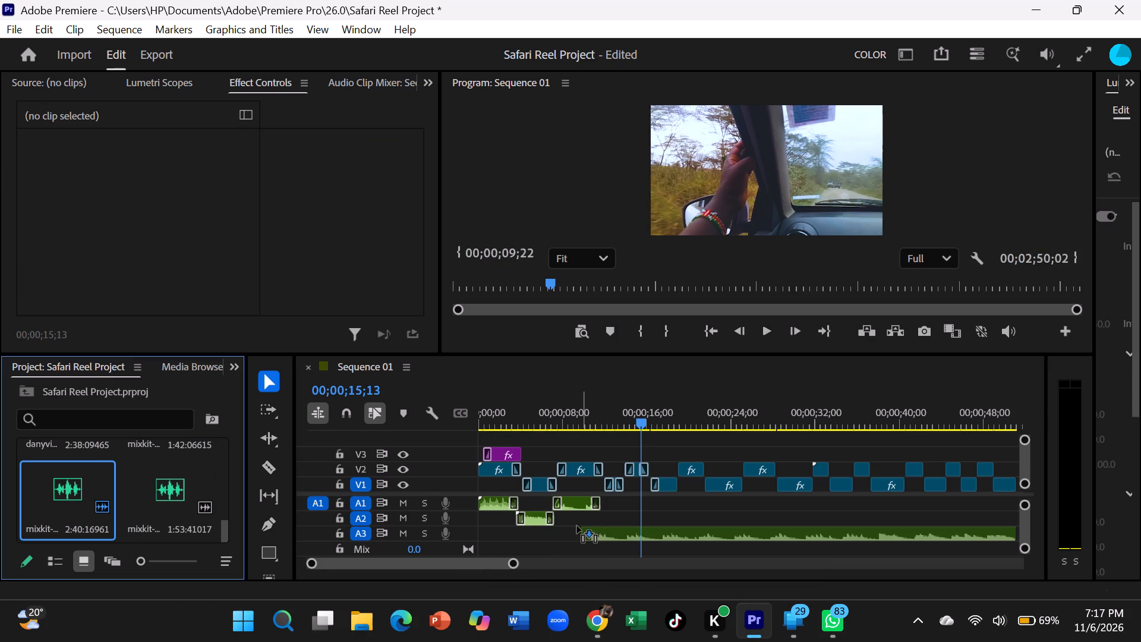
{"action": "left_click_drag", "start_coordinate": [577, 526], "coordinate": [554, 521]}
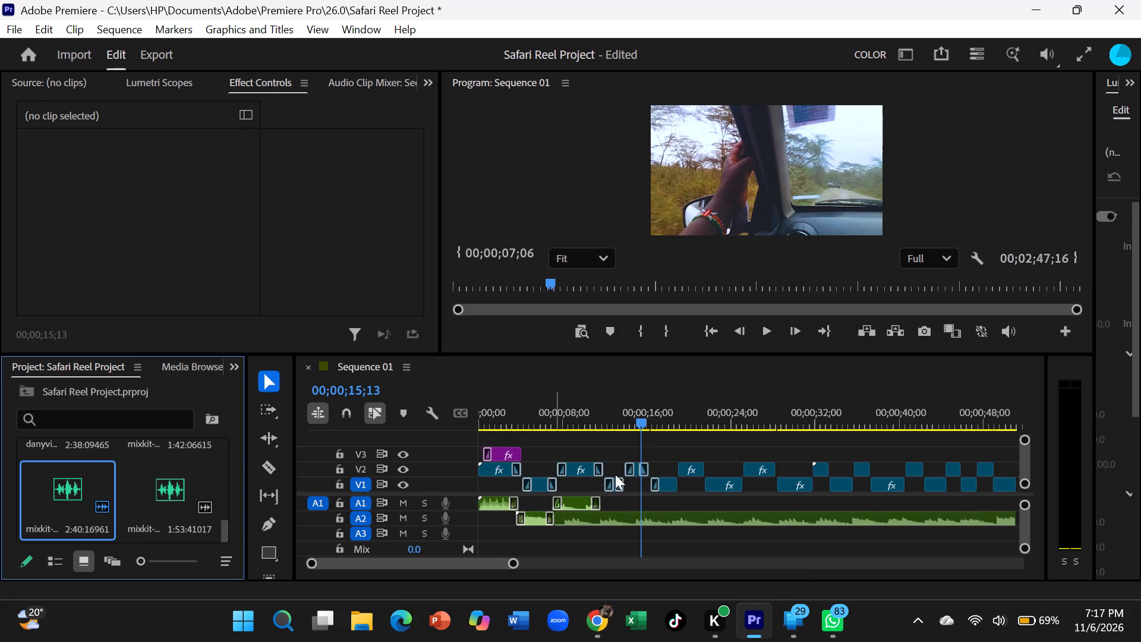
Split the new silent-descent clip on A2 at 00;00;11;18 and at about 14 seconds.
{"action": "left_click_drag", "start_coordinate": [638, 417], "coordinate": [604, 444]}
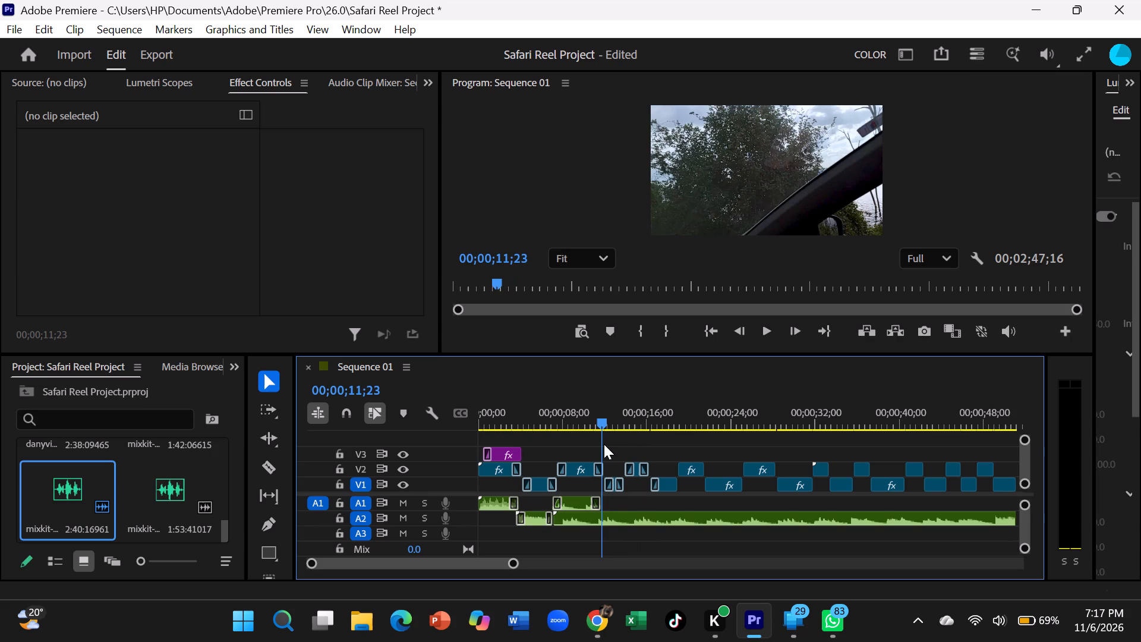
{"action": "left_click_drag", "start_coordinate": [604, 444], "coordinate": [602, 450]}
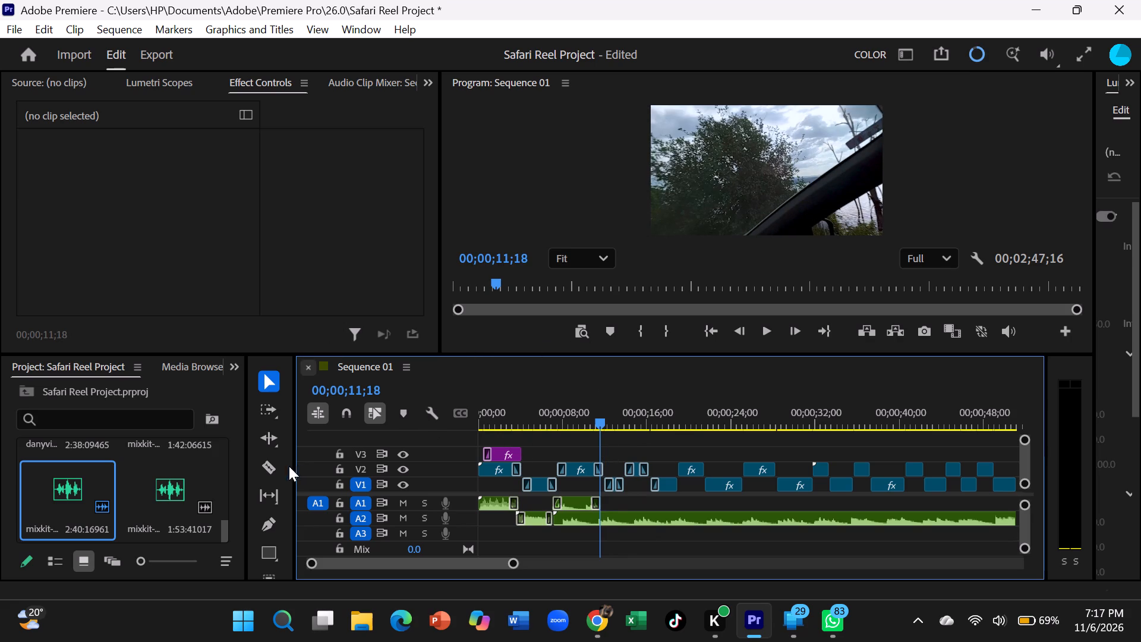
{"action": "left_click", "coordinate": [272, 475]}
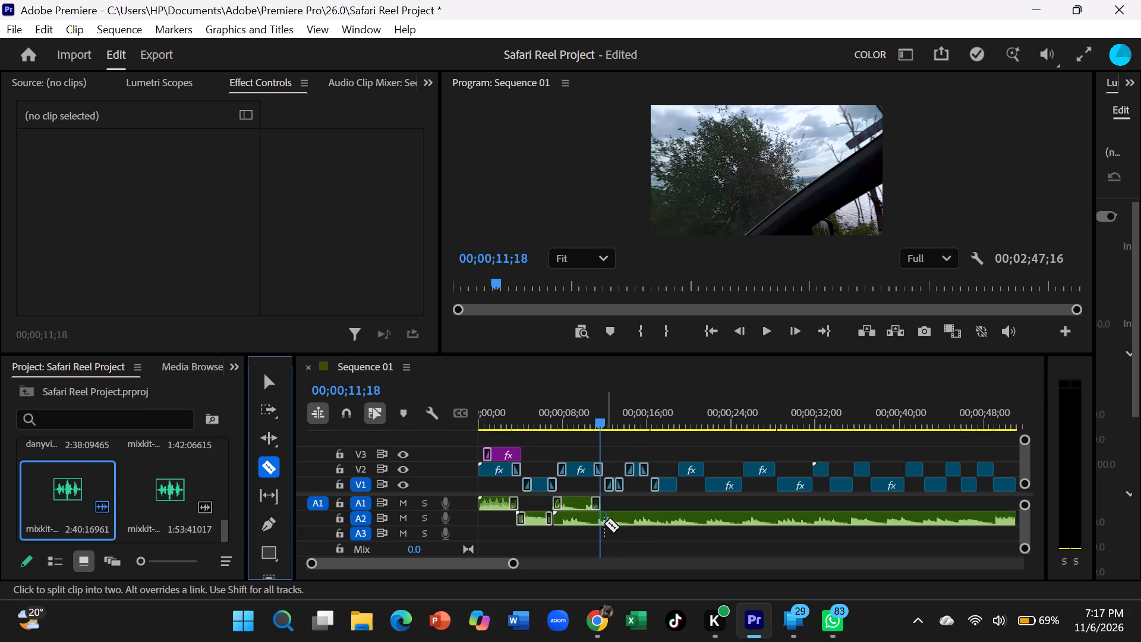
{"action": "left_click", "coordinate": [600, 525]}
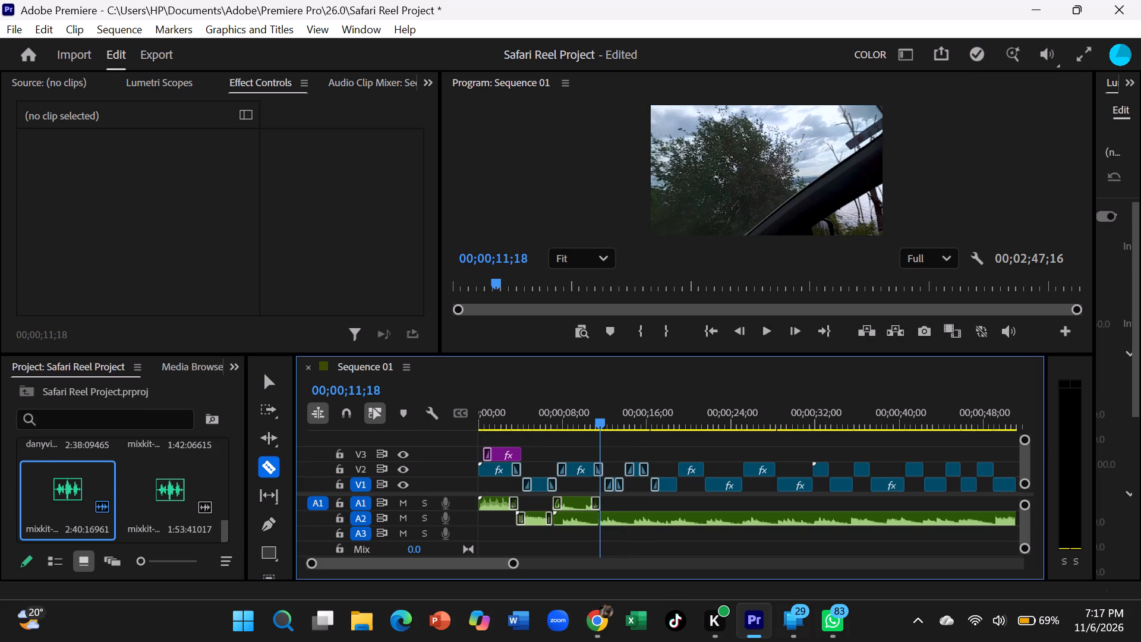
{"action": "left_click", "coordinate": [624, 509]}
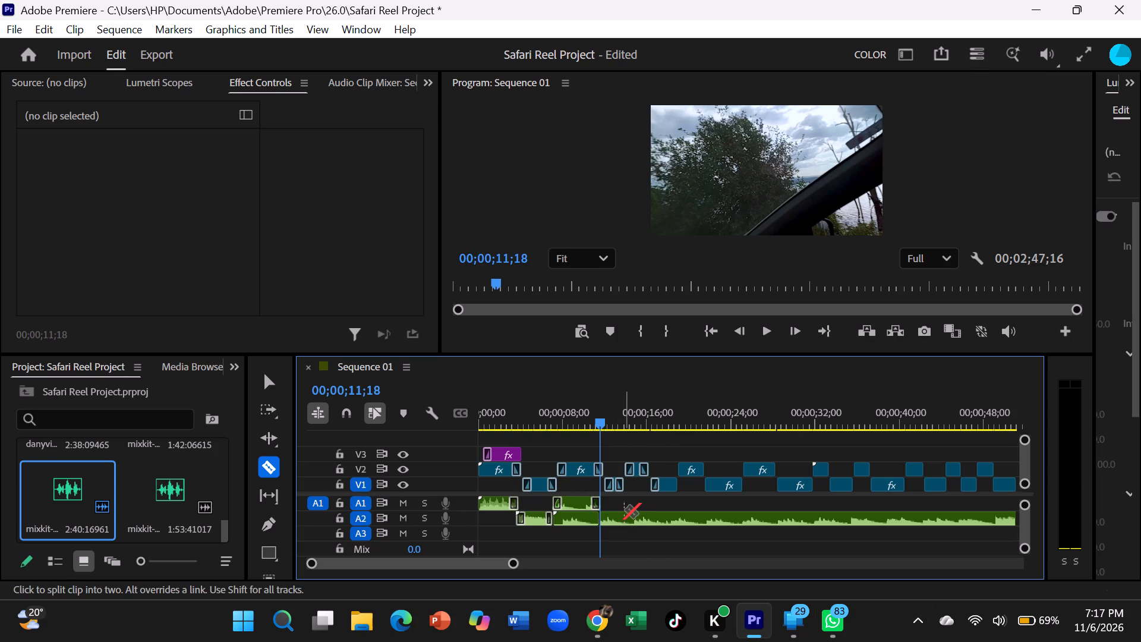
{"action": "left_click", "coordinate": [625, 516]}
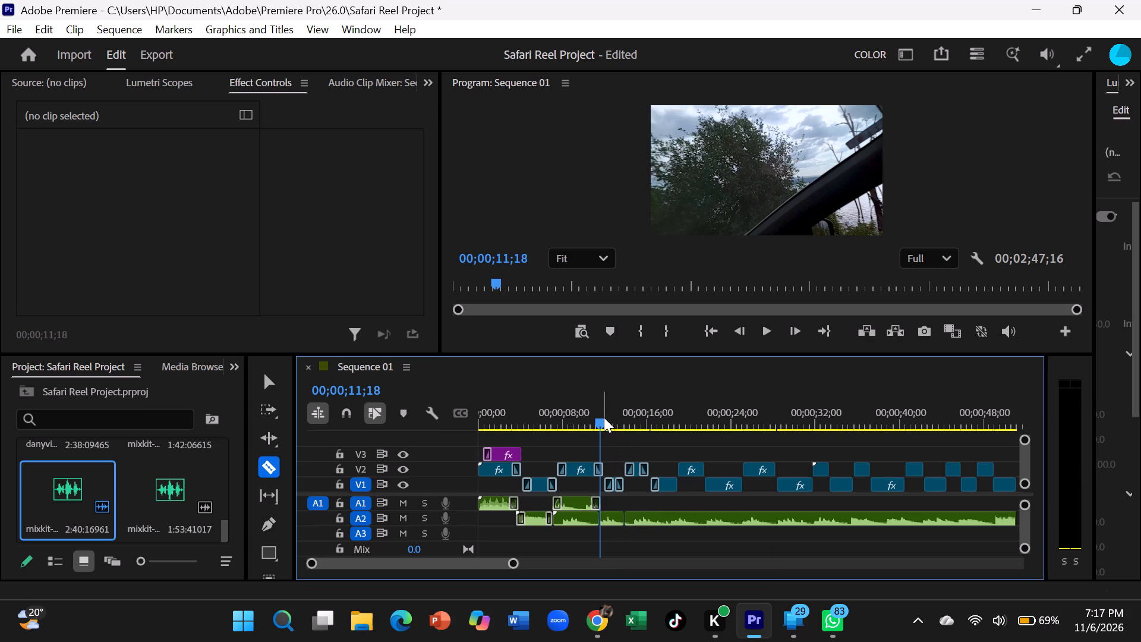
Split the silent-descent clip on A2 at 00;00;16;08 and at about 18.5 and 21 seconds, near the video cuts.
{"action": "left_click_drag", "start_coordinate": [604, 417], "coordinate": [627, 418]}
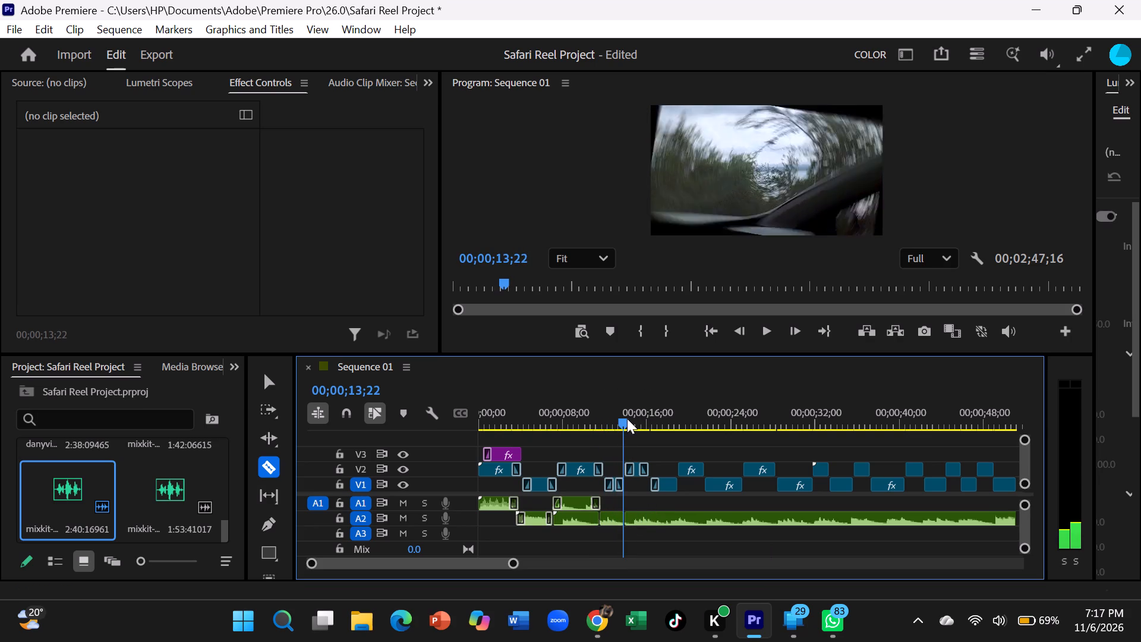
{"action": "left_click_drag", "start_coordinate": [627, 418], "coordinate": [636, 414]}
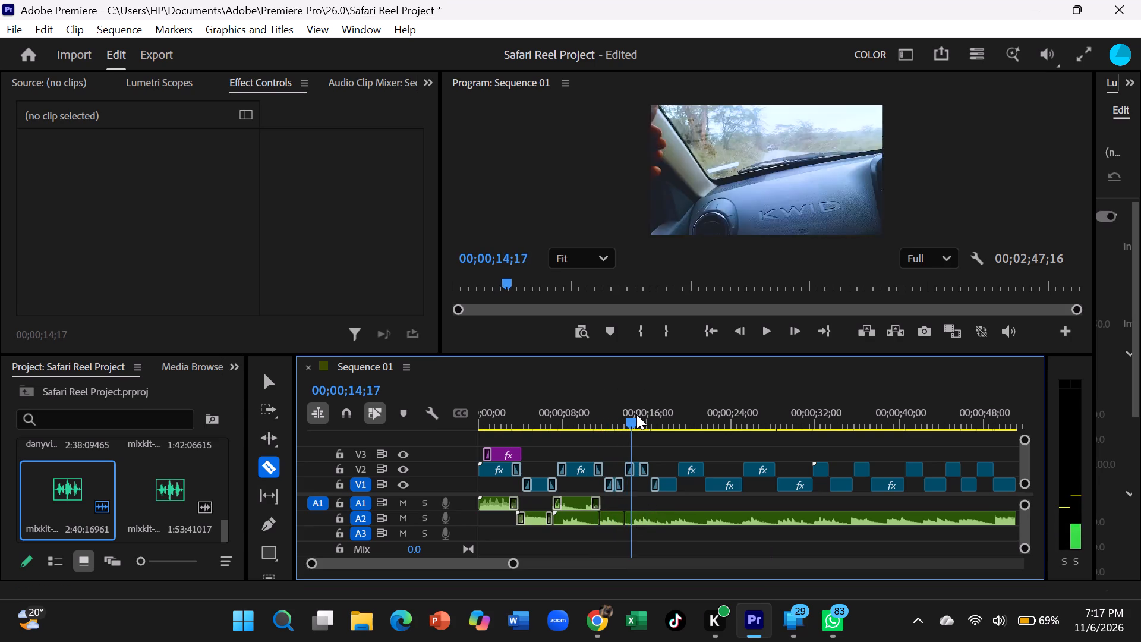
{"action": "left_click_drag", "start_coordinate": [636, 414], "coordinate": [641, 414]}
{"action": "left_click_drag", "start_coordinate": [635, 421], "coordinate": [645, 424]}
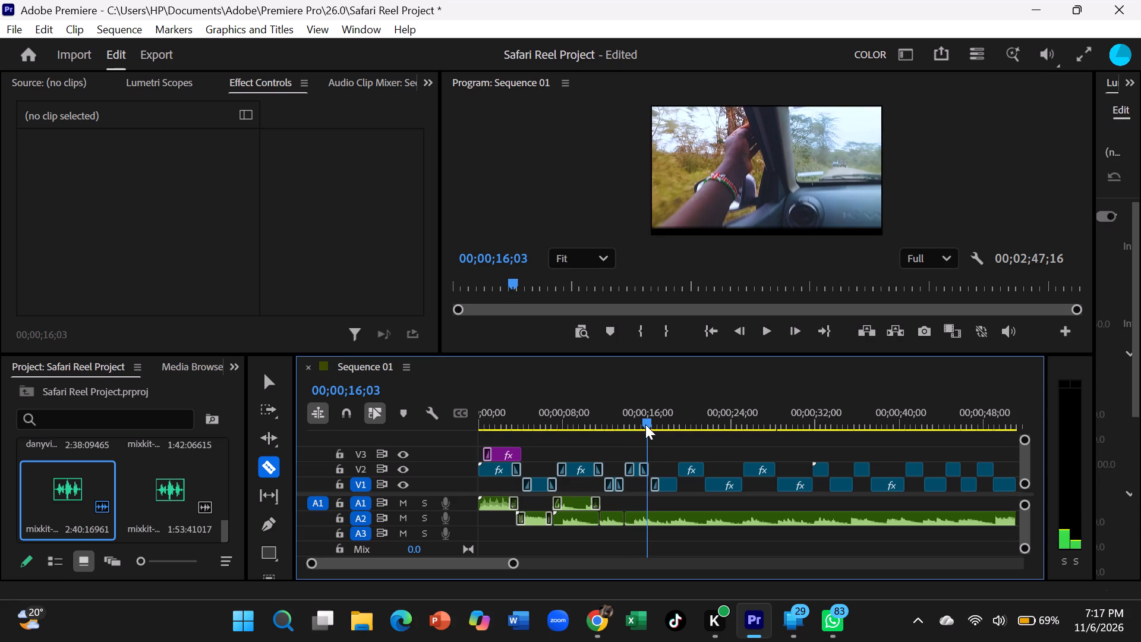
{"action": "left_click_drag", "start_coordinate": [645, 424], "coordinate": [647, 424]}
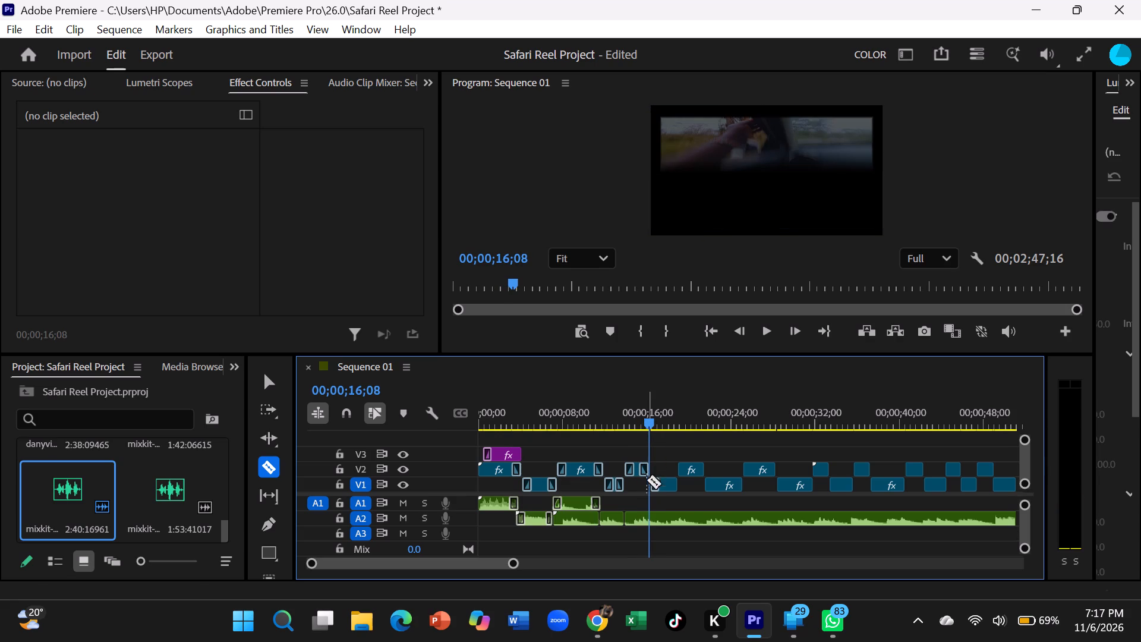
{"action": "left_click", "coordinate": [650, 521]}
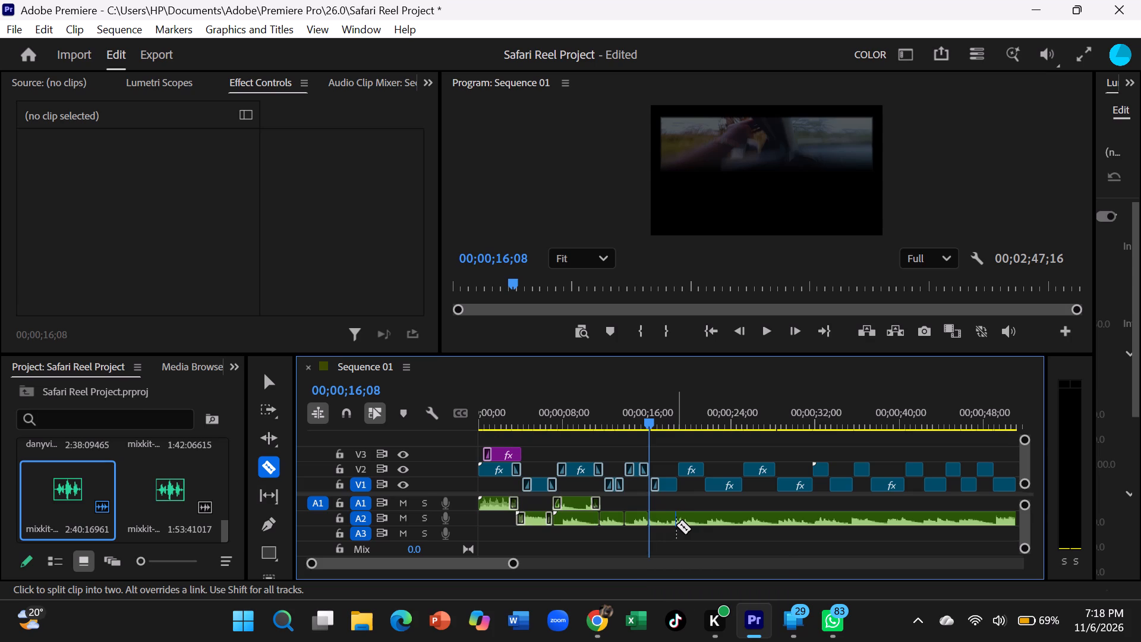
{"action": "left_click", "coordinate": [676, 525]}
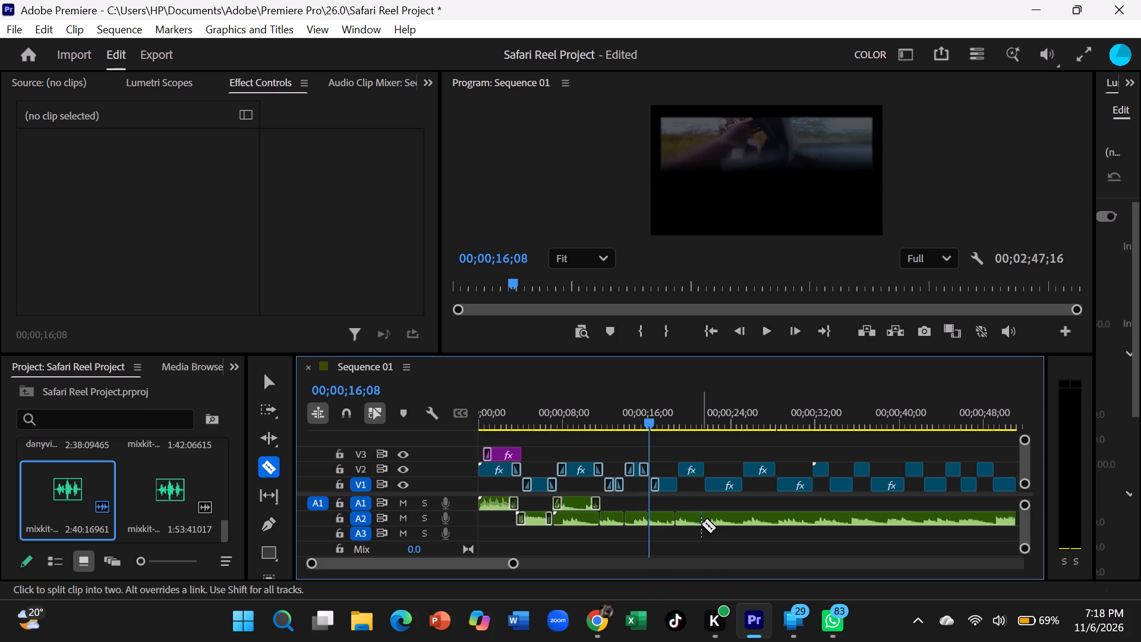
{"action": "left_click", "coordinate": [701, 524]}
Delete the silent-descent piece on A2 that lies before the 00;00;11;18 cut.
{"action": "left_click", "coordinate": [271, 381]}
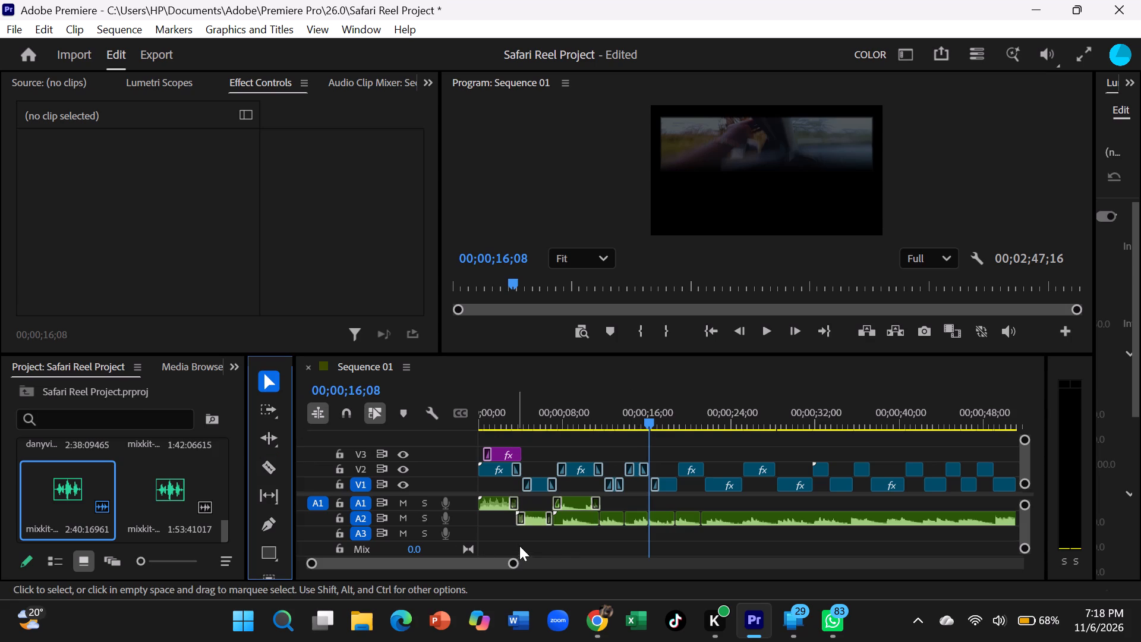
{"action": "left_click", "coordinate": [572, 516]}
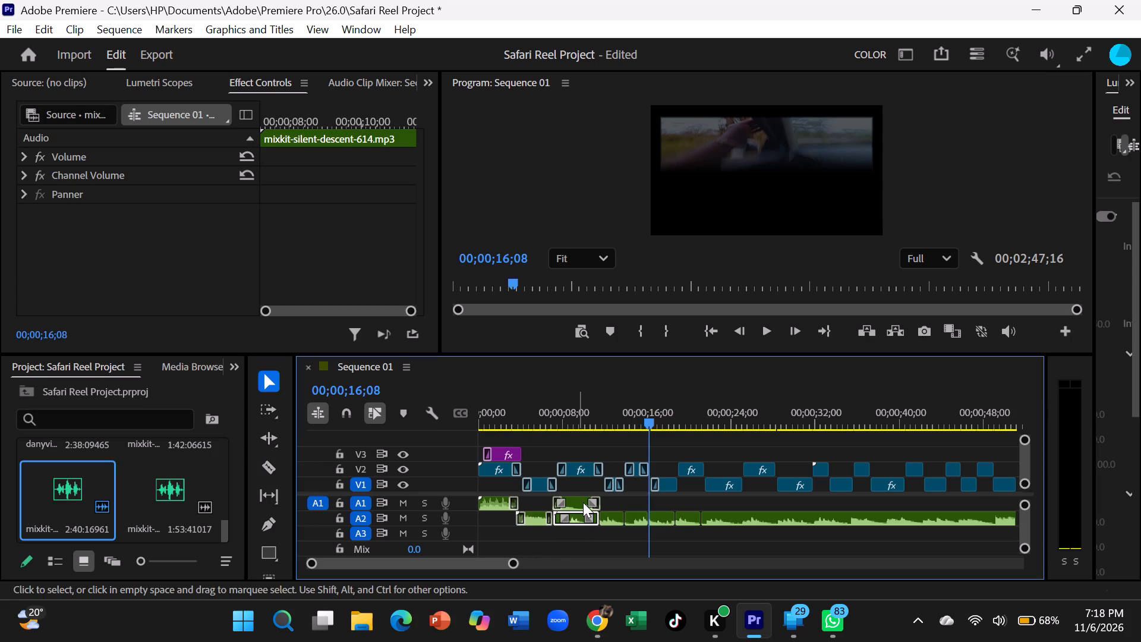
{"action": "key", "text": "Delete"}
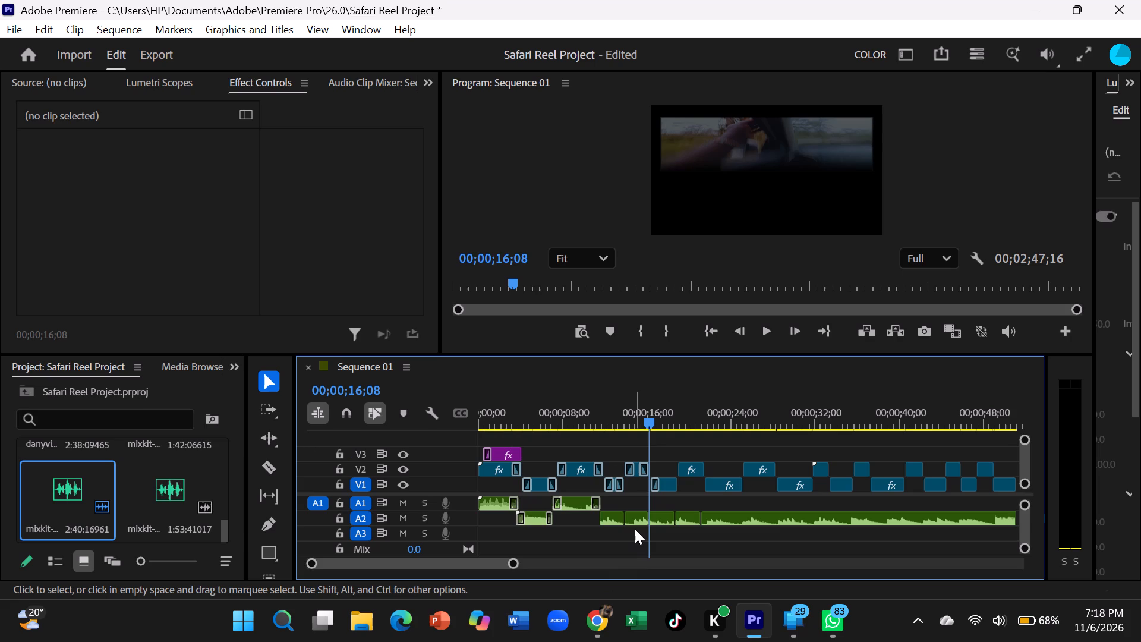
Move the silent-descent pieces starting at about 14 and 18.5 seconds from A2 up to A1.
{"action": "left_click_drag", "start_coordinate": [633, 518], "coordinate": [629, 510]}
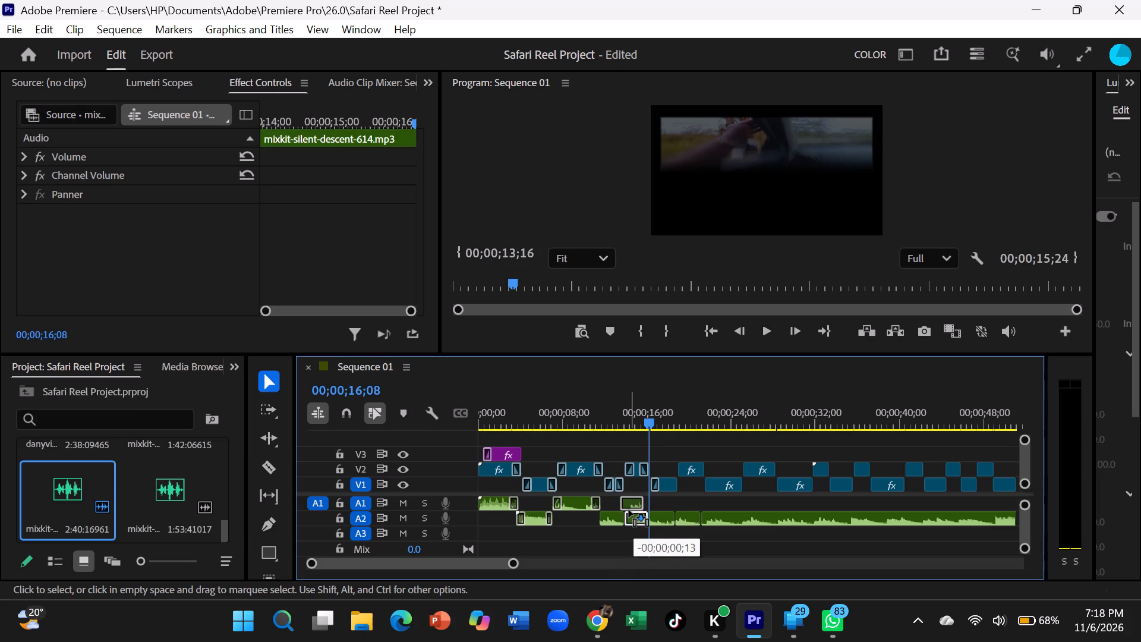
{"action": "left_click_drag", "start_coordinate": [629, 510], "coordinate": [629, 509]}
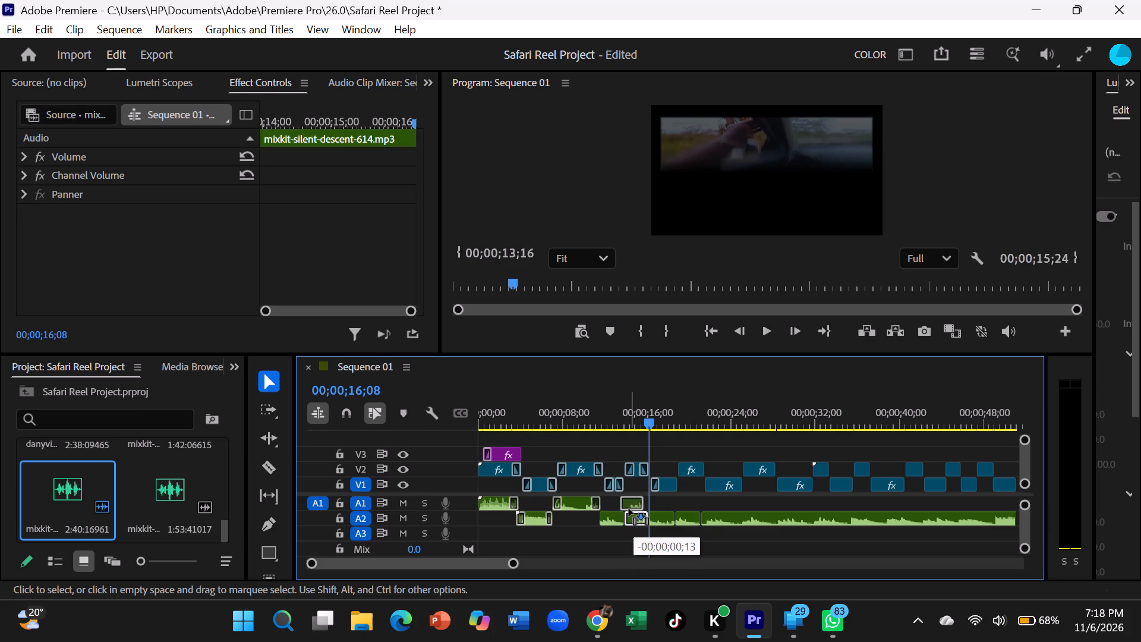
{"action": "left_click_drag", "start_coordinate": [629, 509], "coordinate": [635, 509]}
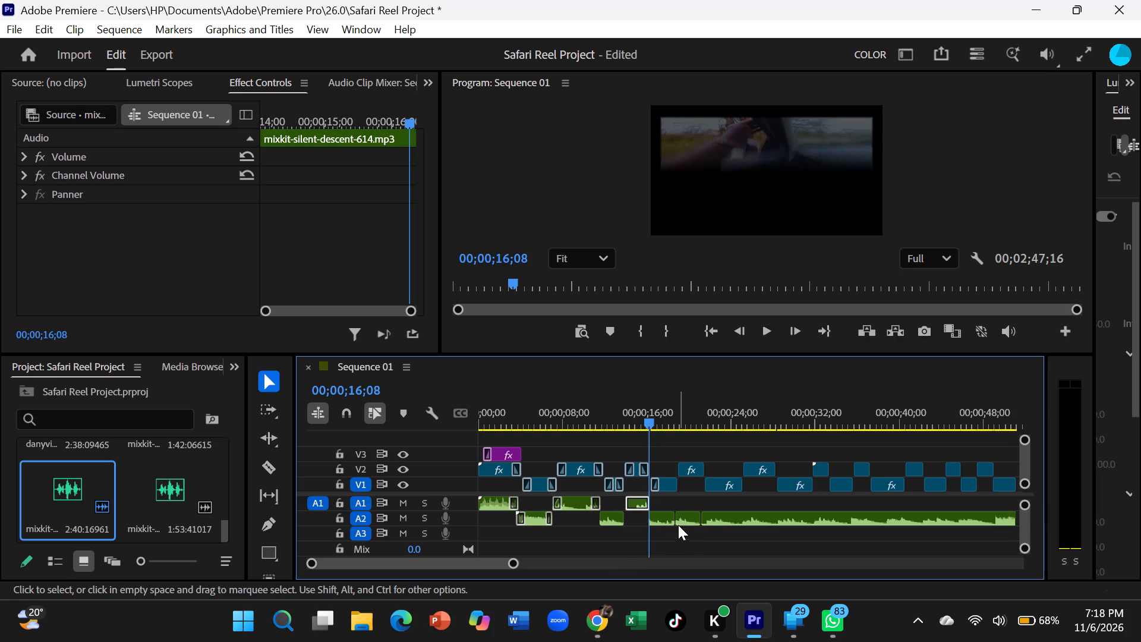
{"action": "left_click", "coordinate": [680, 523]}
{"action": "left_click_drag", "start_coordinate": [690, 520], "coordinate": [688, 509]}
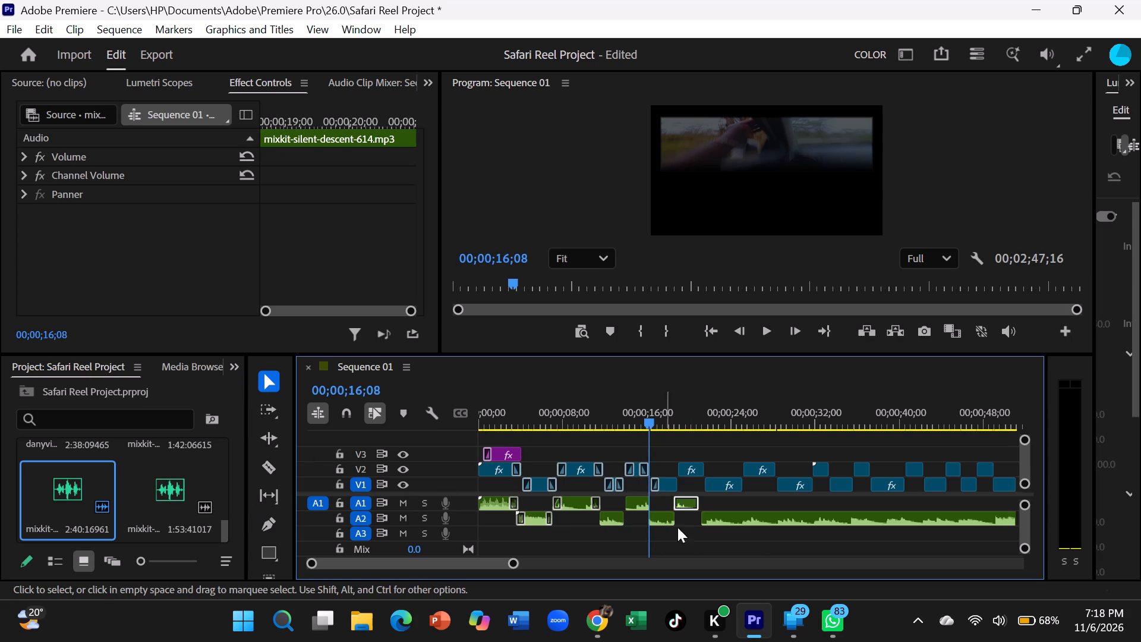
Delete the long silent-descent remainder on A2 after the cut at about 21 seconds.
{"action": "left_click", "coordinate": [762, 513]}
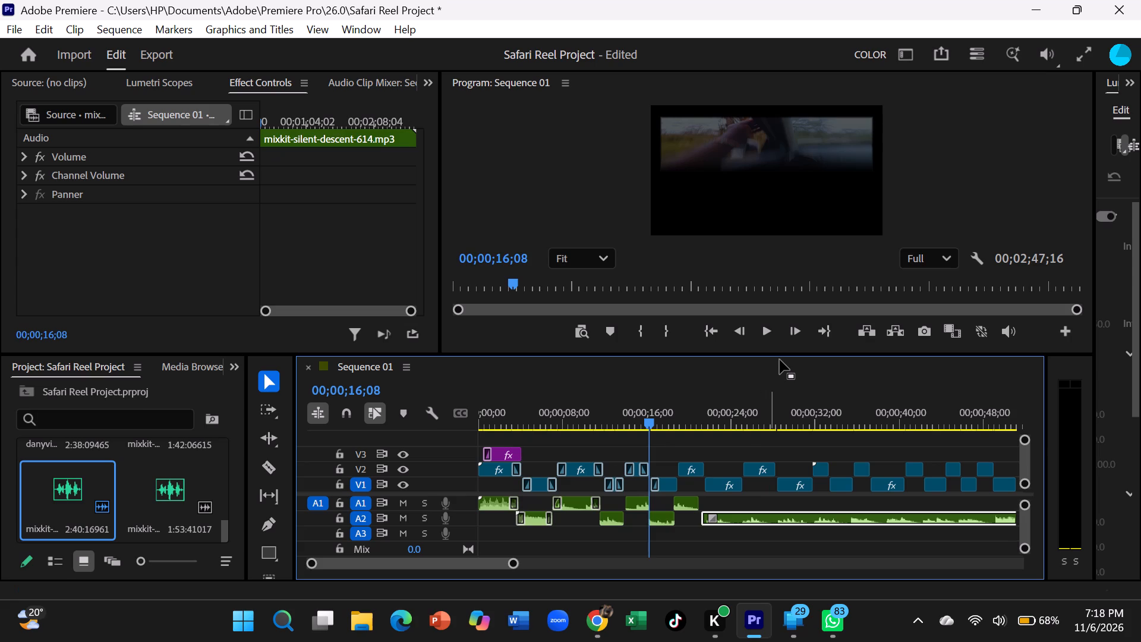
{"action": "key", "text": "Delete"}
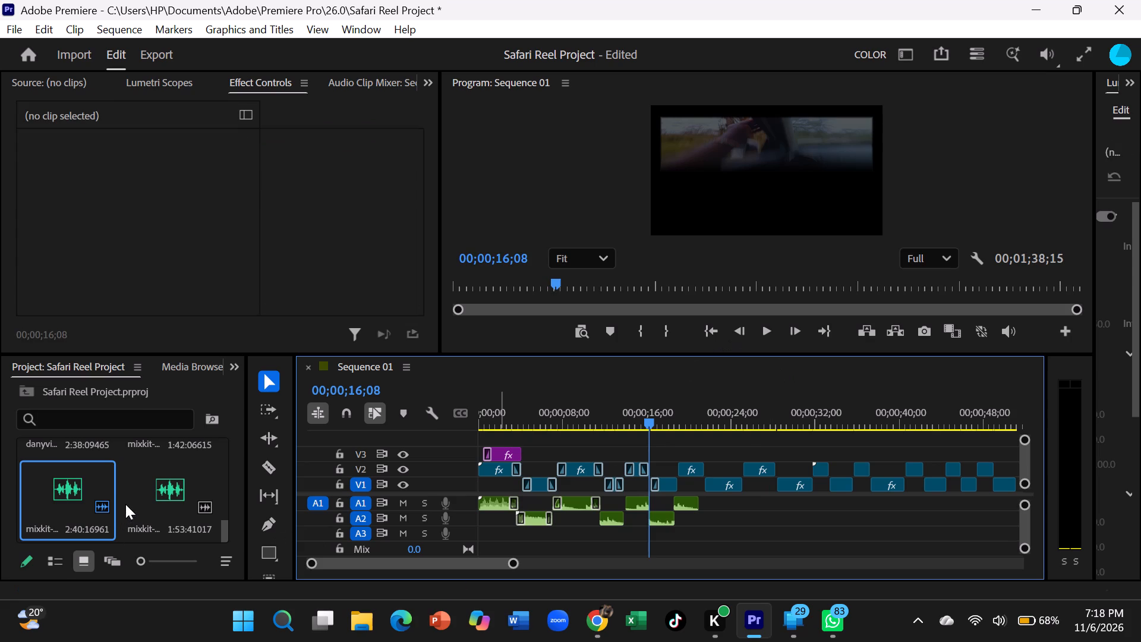
Place the mixkit serene-view music clip on A1 at 00;00;21;00, right after the last silent-descent piece.
{"action": "left_click_drag", "start_coordinate": [138, 496], "coordinate": [476, 520]}
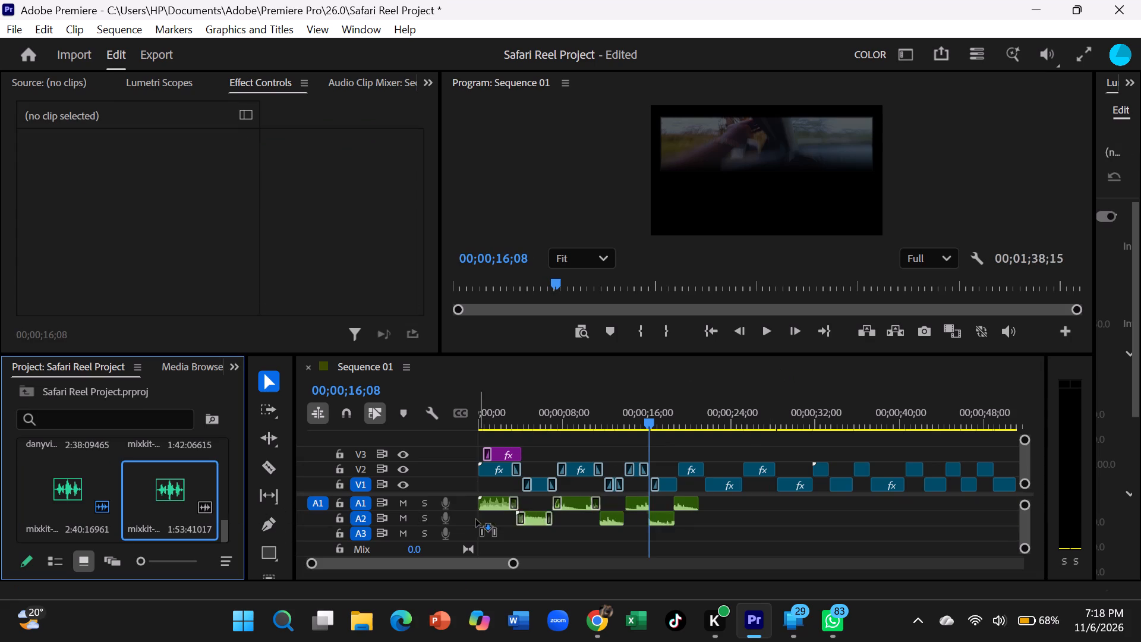
{"action": "left_click_drag", "start_coordinate": [476, 520], "coordinate": [702, 508]}
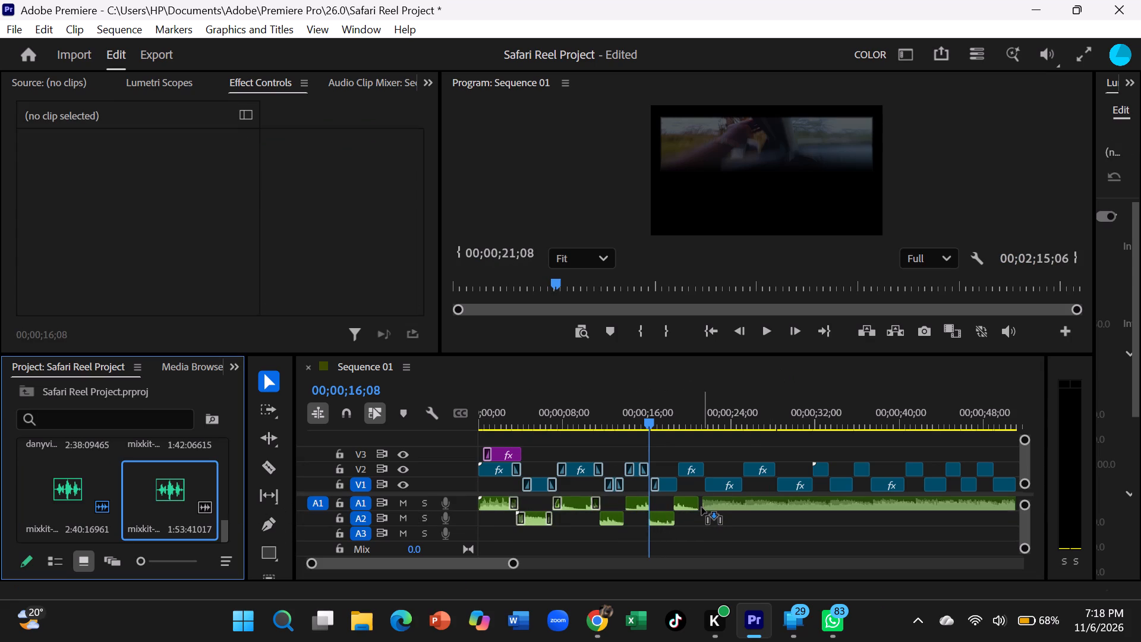
{"action": "left_click_drag", "start_coordinate": [702, 508], "coordinate": [699, 510]}
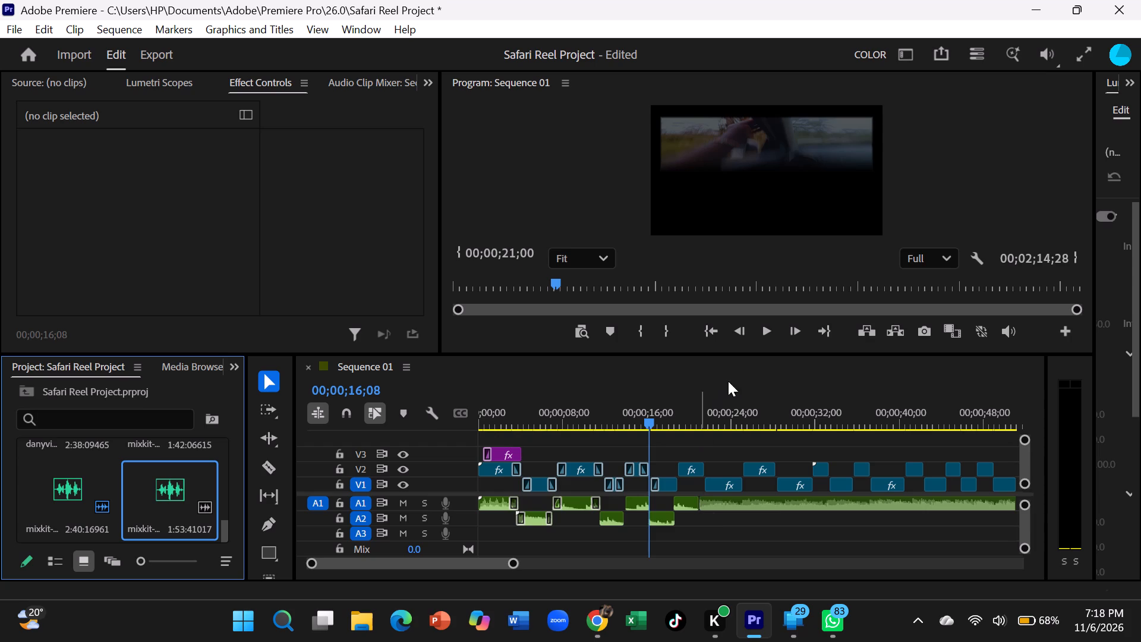
Play the sequence from the start through about 00;00;31;22 to review how the music segments fit the video cuts.
{"action": "left_click", "coordinate": [759, 328]}
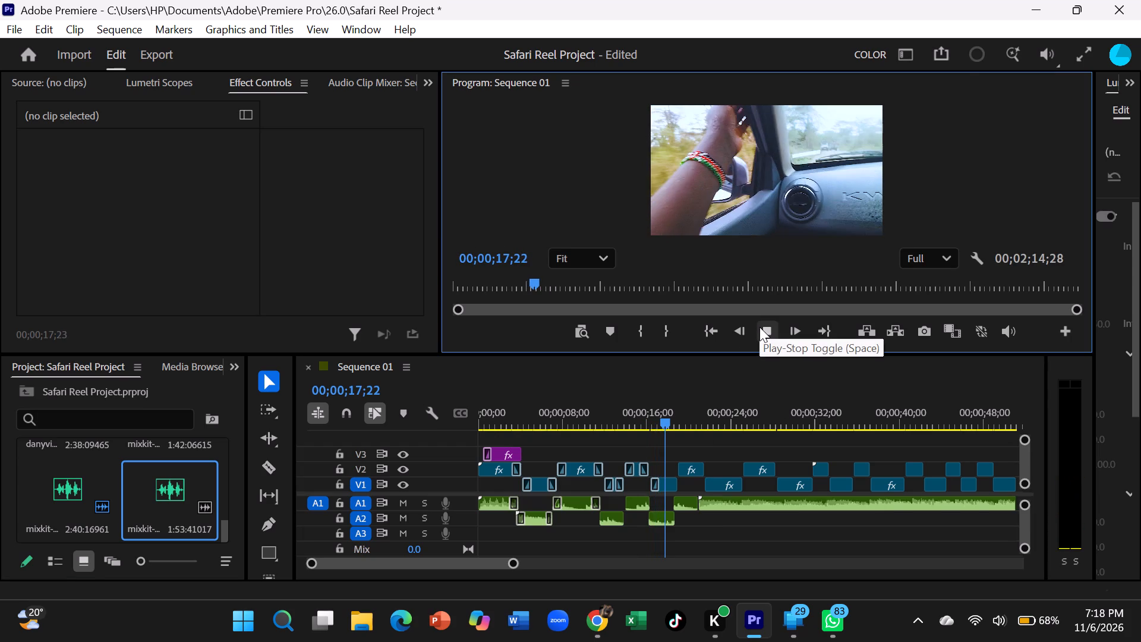
{"action": "left_click_drag", "start_coordinate": [661, 420], "coordinate": [490, 509]}
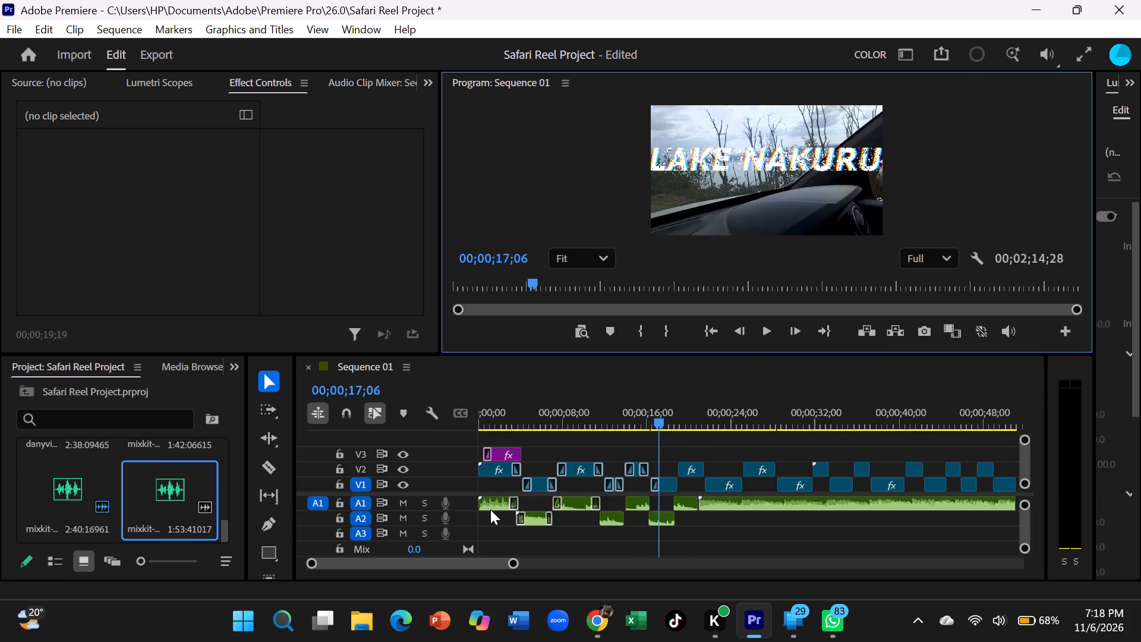
{"action": "left_click_drag", "start_coordinate": [490, 509], "coordinate": [477, 520]}
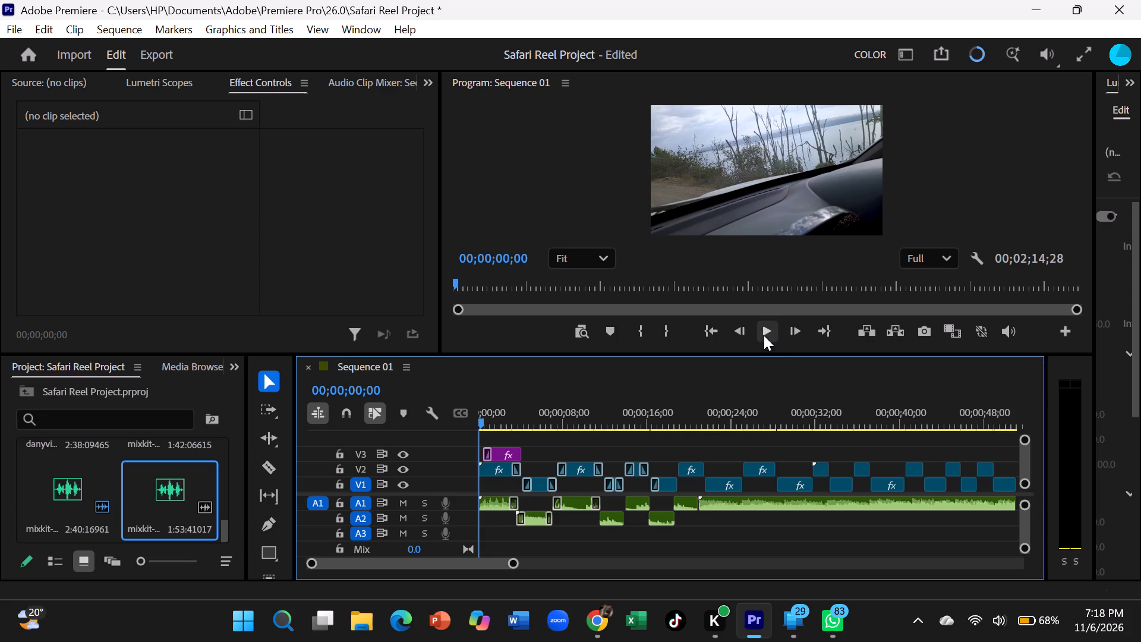
{"action": "left_click", "coordinate": [764, 335]}
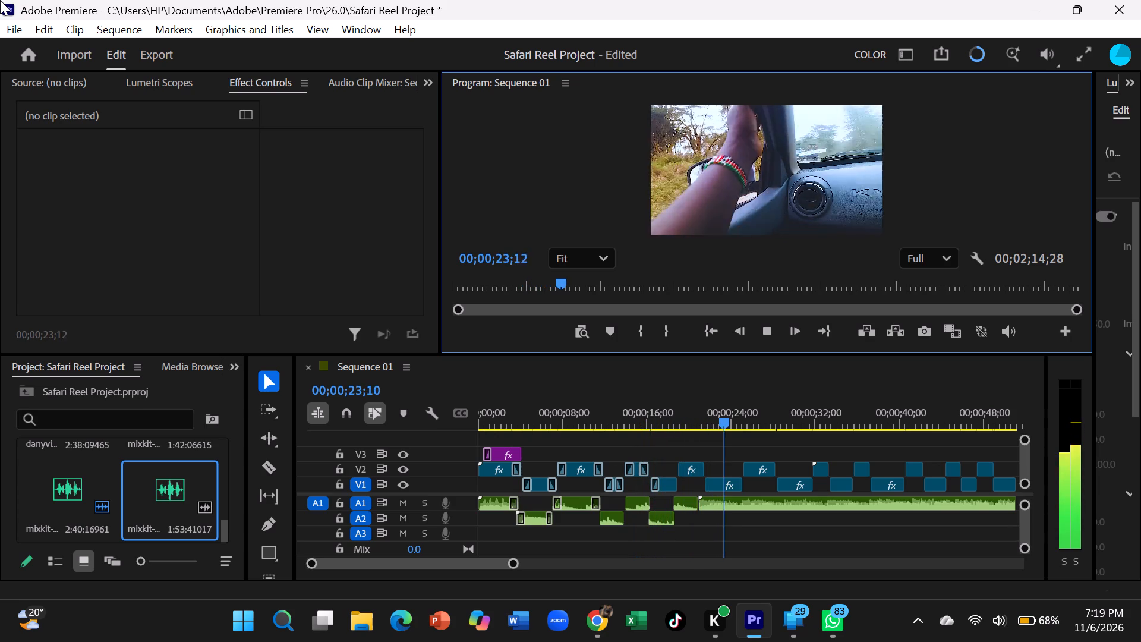
{"action": "key", "text": "space"}
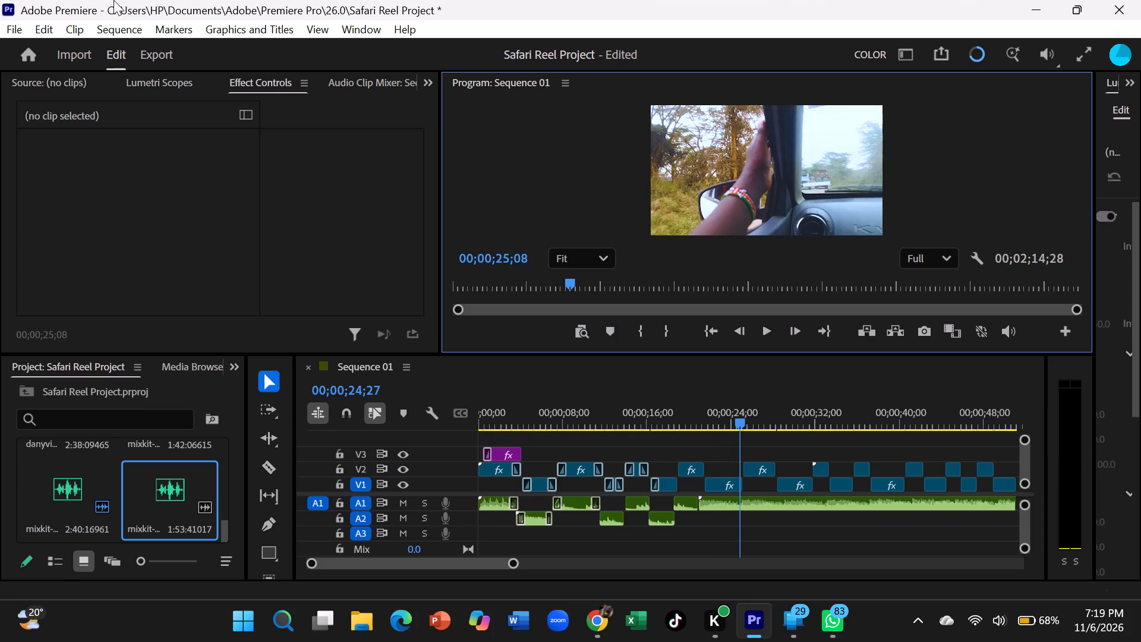
{"action": "left_click_drag", "start_coordinate": [750, 416], "coordinate": [665, 464]}
{"action": "key", "text": "space"}
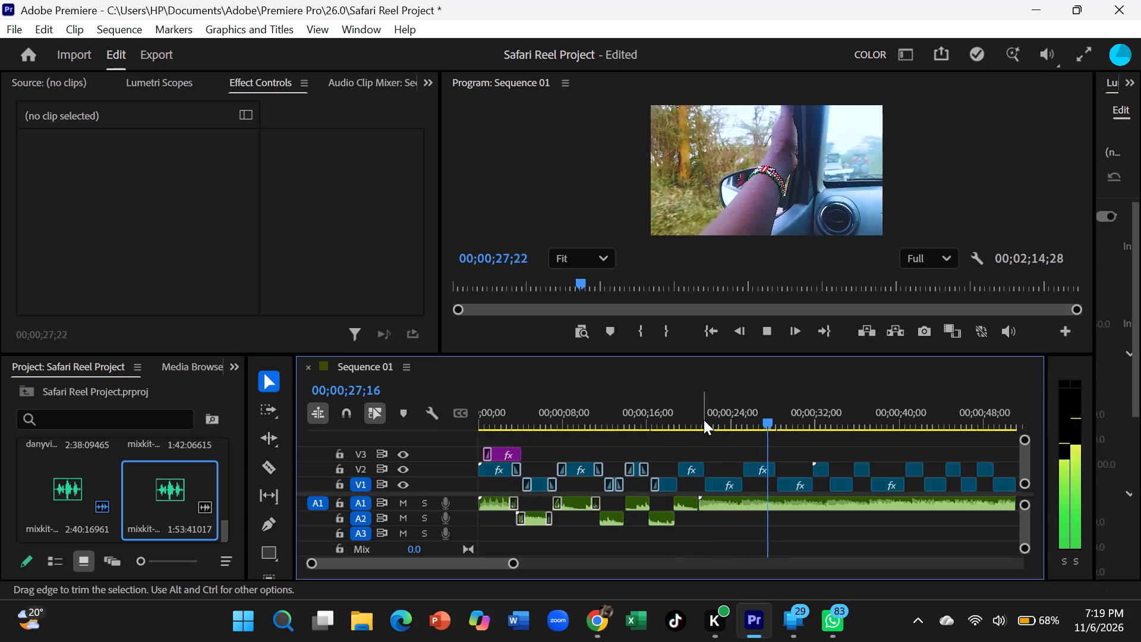
{"action": "key", "text": "space"}
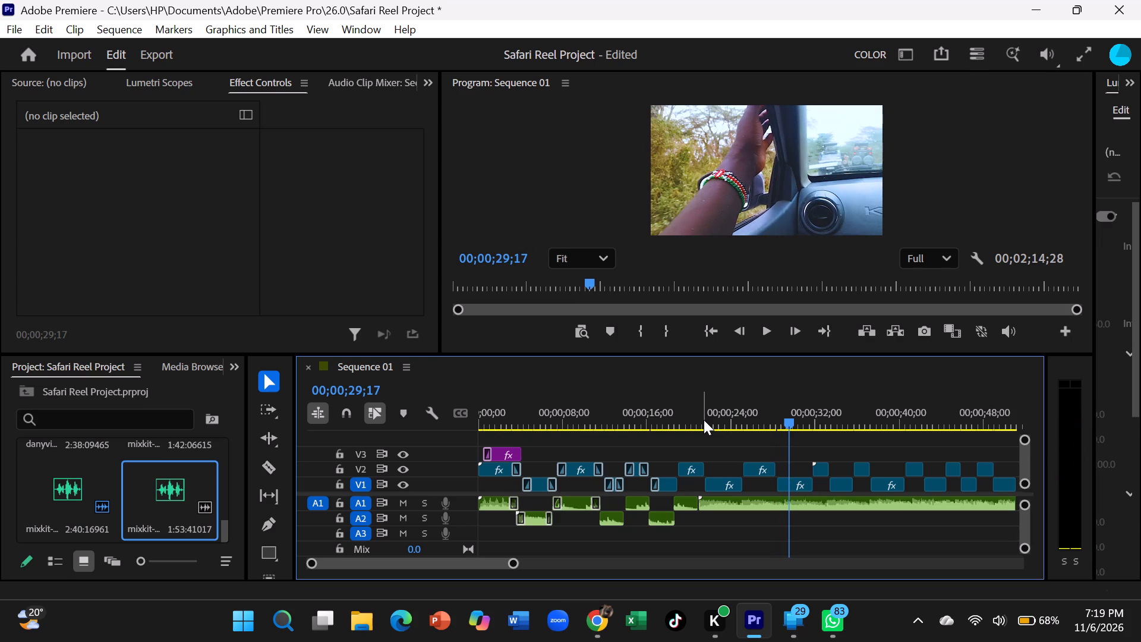
{"action": "key", "text": "space"}
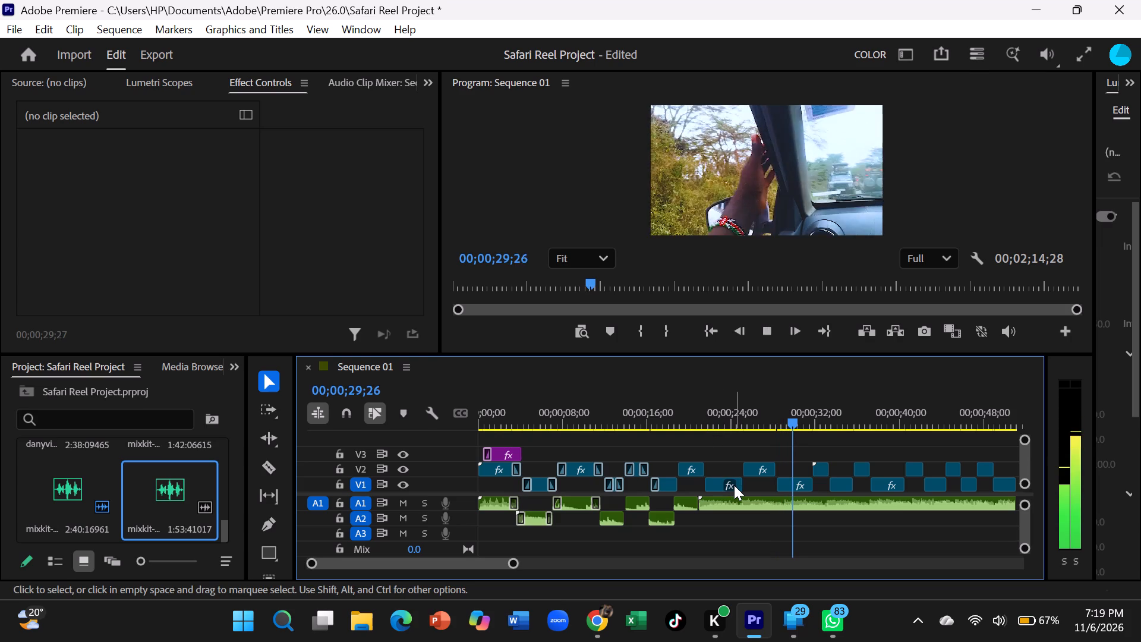
{"action": "key", "text": "space"}
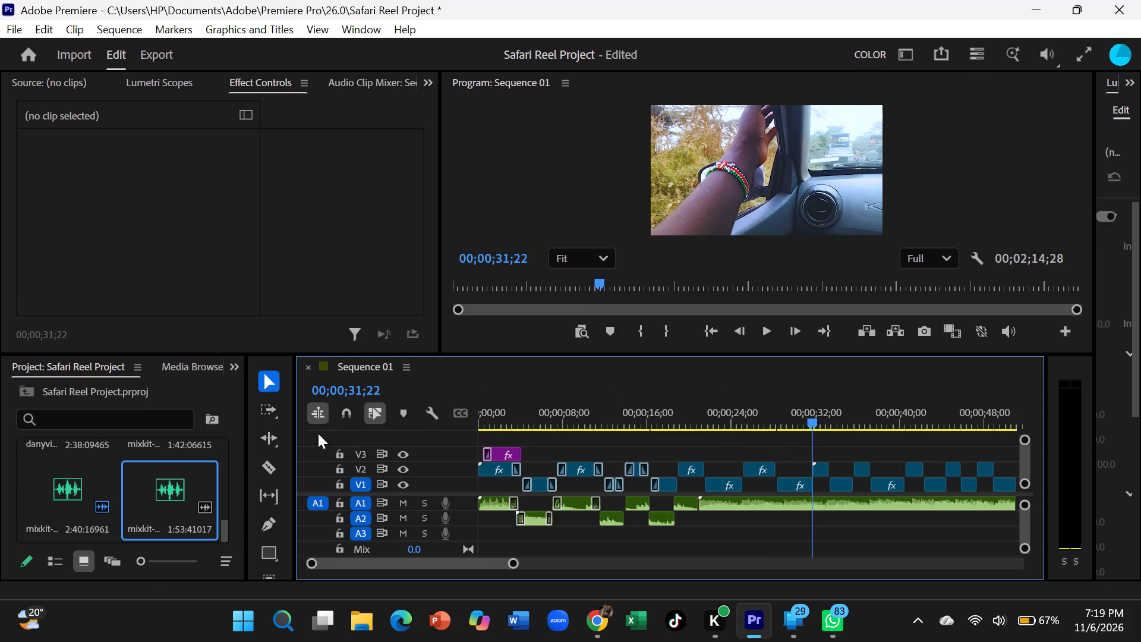
Split the serene-view clip on A1 near the video cuts at about 25, 28.5, 31.5, 33.5, 36 and 37.5 seconds.
{"action": "left_click", "coordinate": [276, 468]}
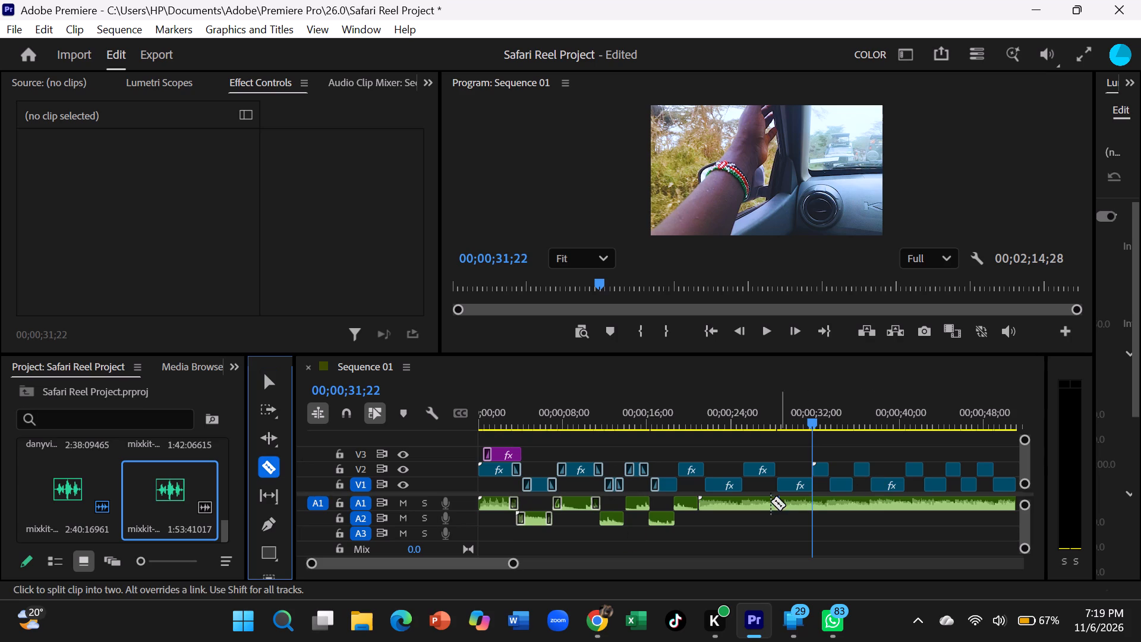
{"action": "left_click", "coordinate": [742, 512]}
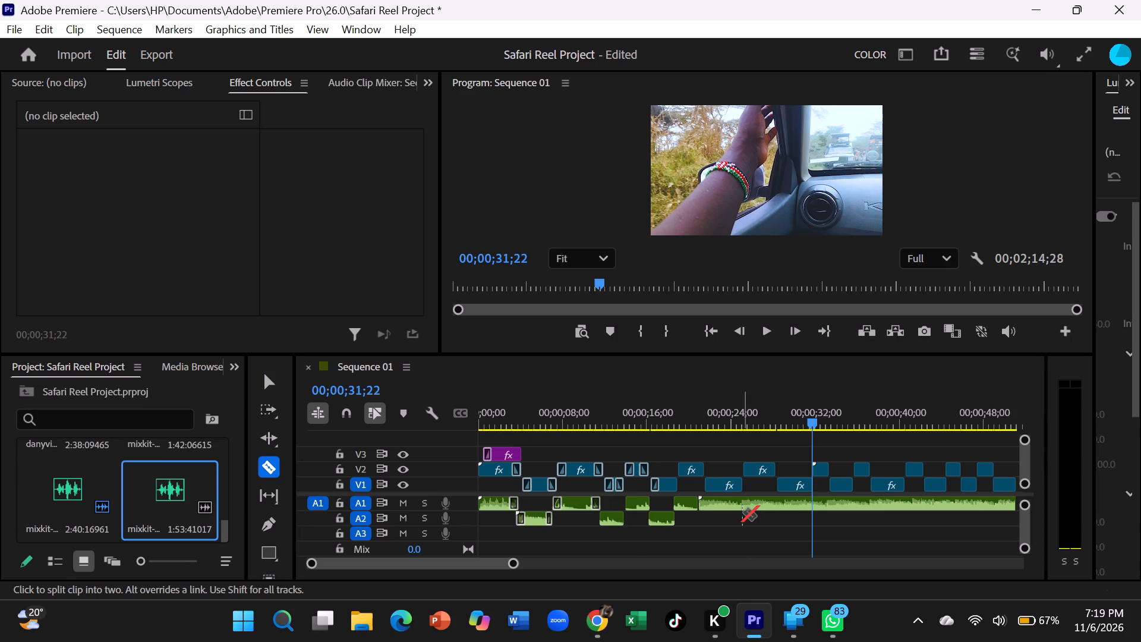
{"action": "left_click", "coordinate": [746, 513]}
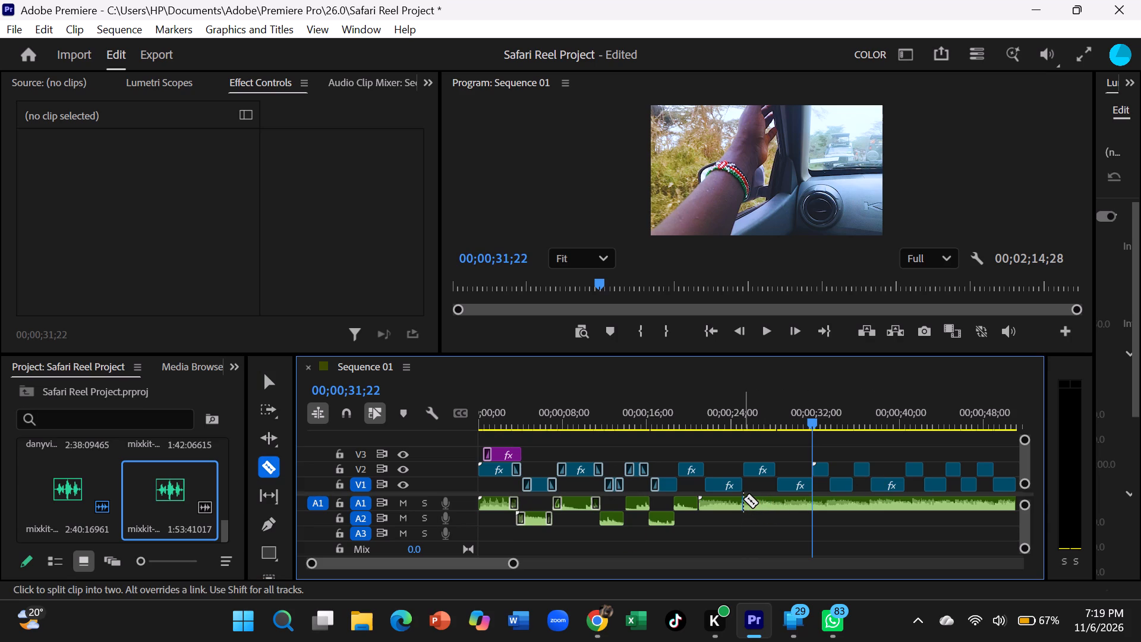
{"action": "left_click", "coordinate": [743, 499]}
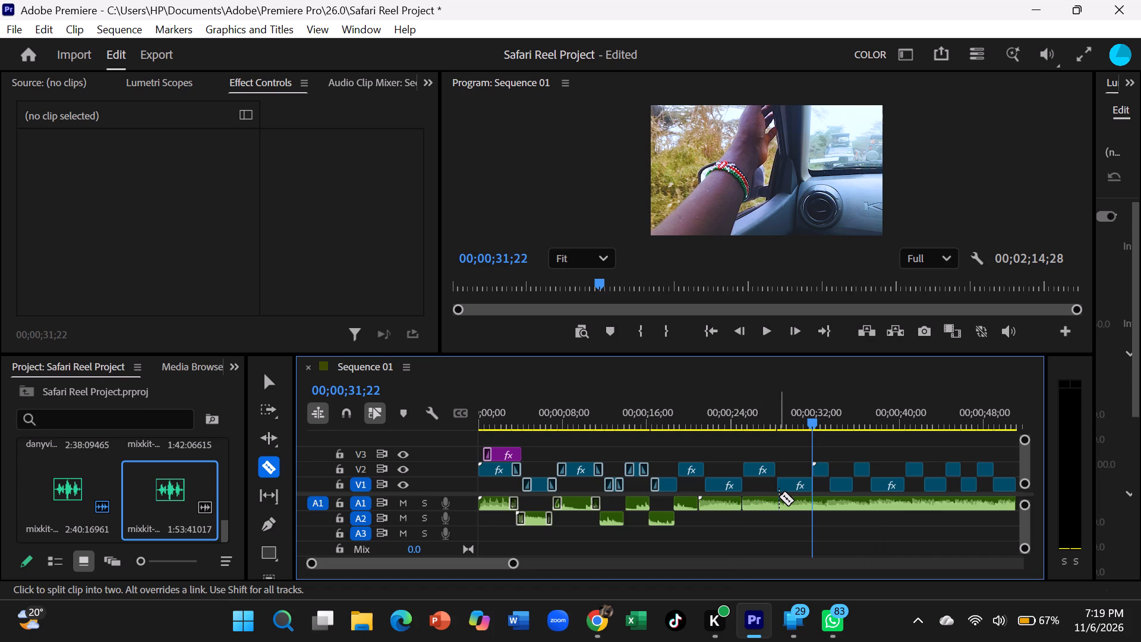
{"action": "left_click", "coordinate": [778, 498]}
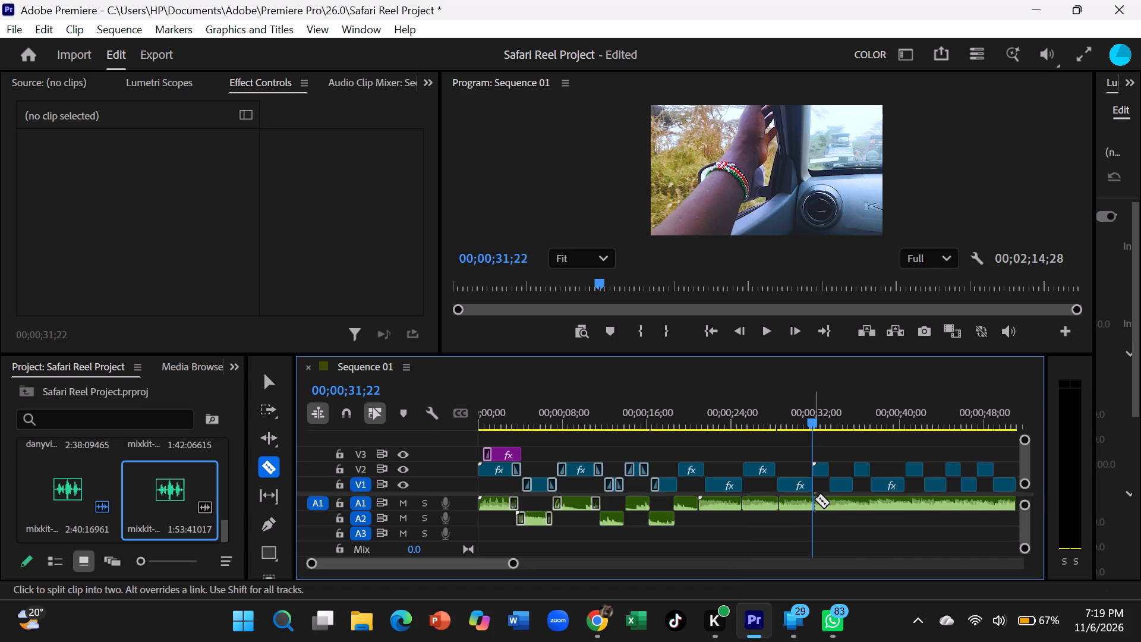
{"action": "left_click", "coordinate": [812, 502]}
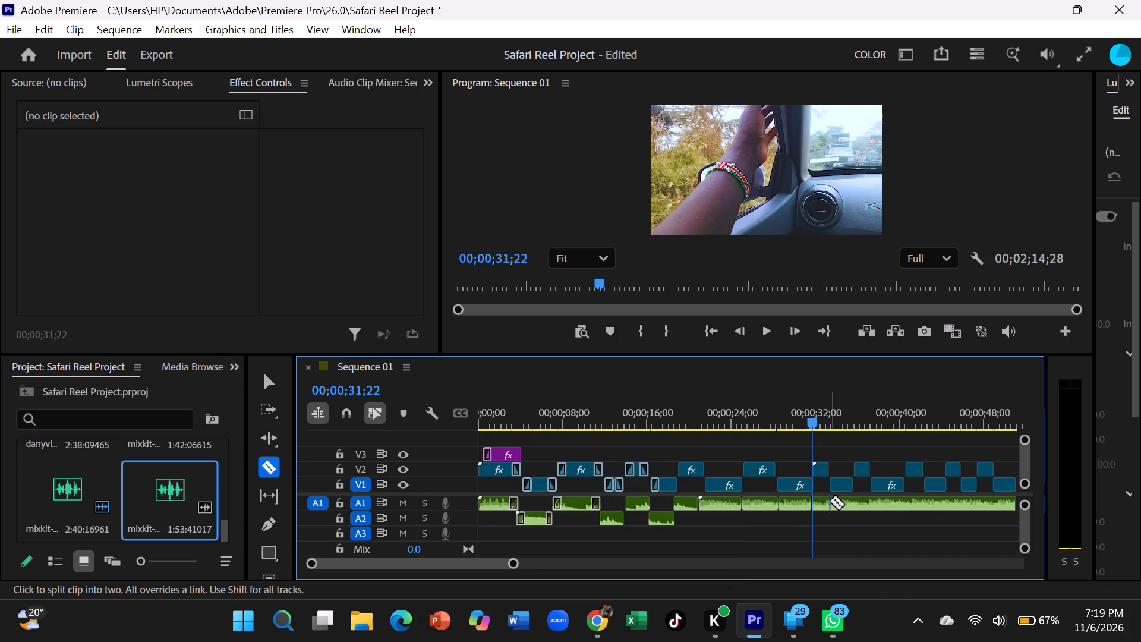
{"action": "left_click", "coordinate": [830, 501]}
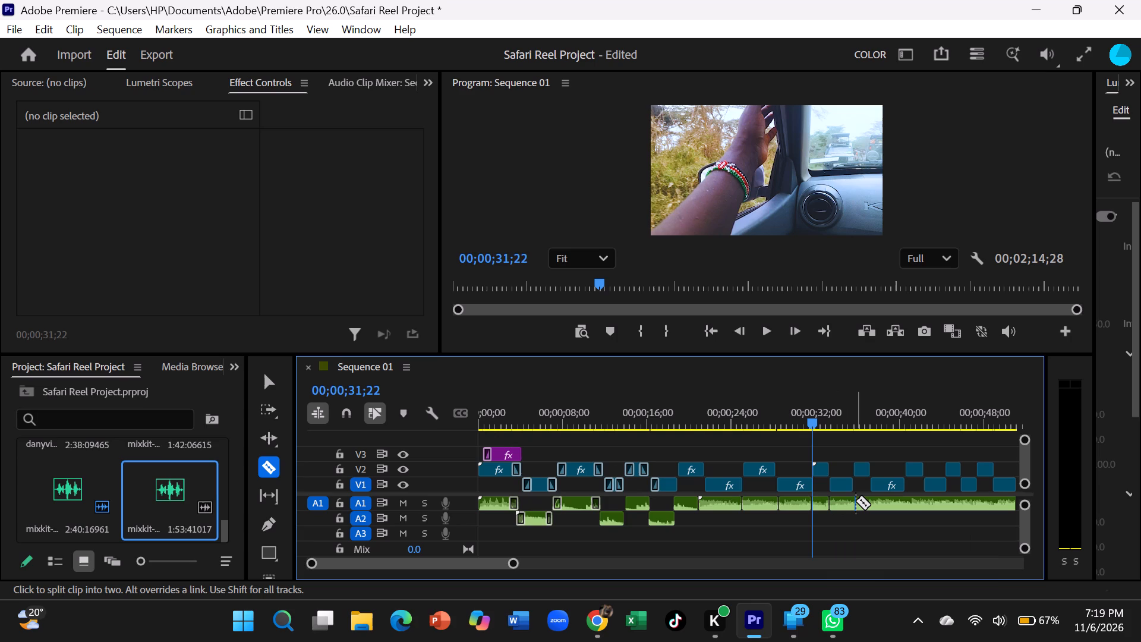
{"action": "left_click", "coordinate": [856, 500]}
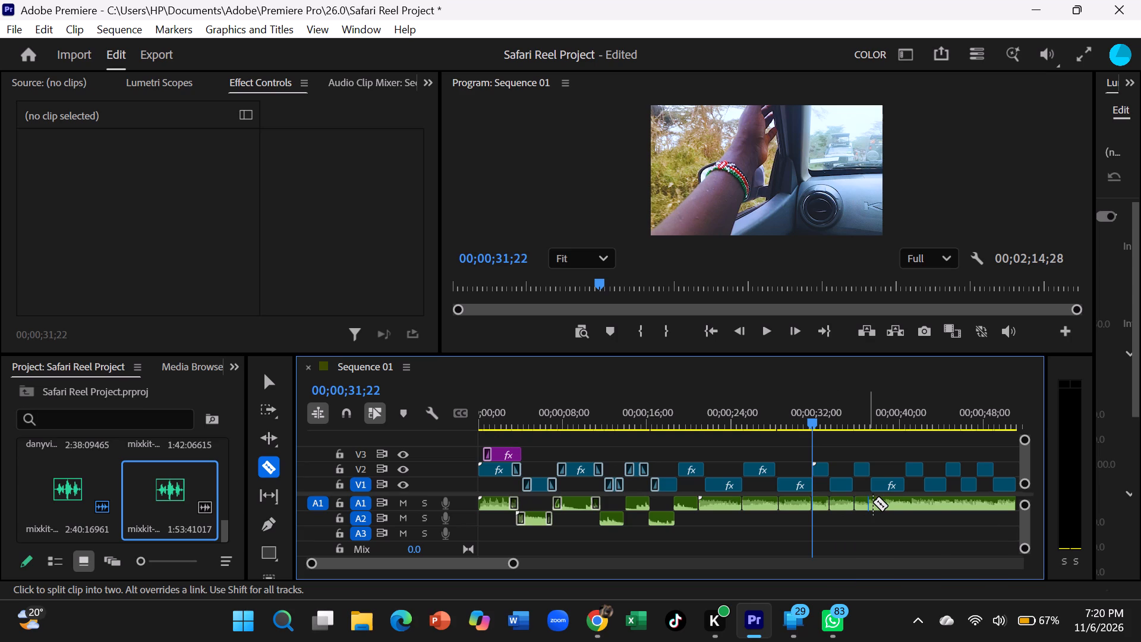
{"action": "left_click", "coordinate": [873, 502]}
Delete the long serene-view remainder on A1 after the cut at about 37.5 seconds.
{"action": "scroll", "coordinate": [809, 493], "scroll_direction": "down", "scroll_amount": 8}
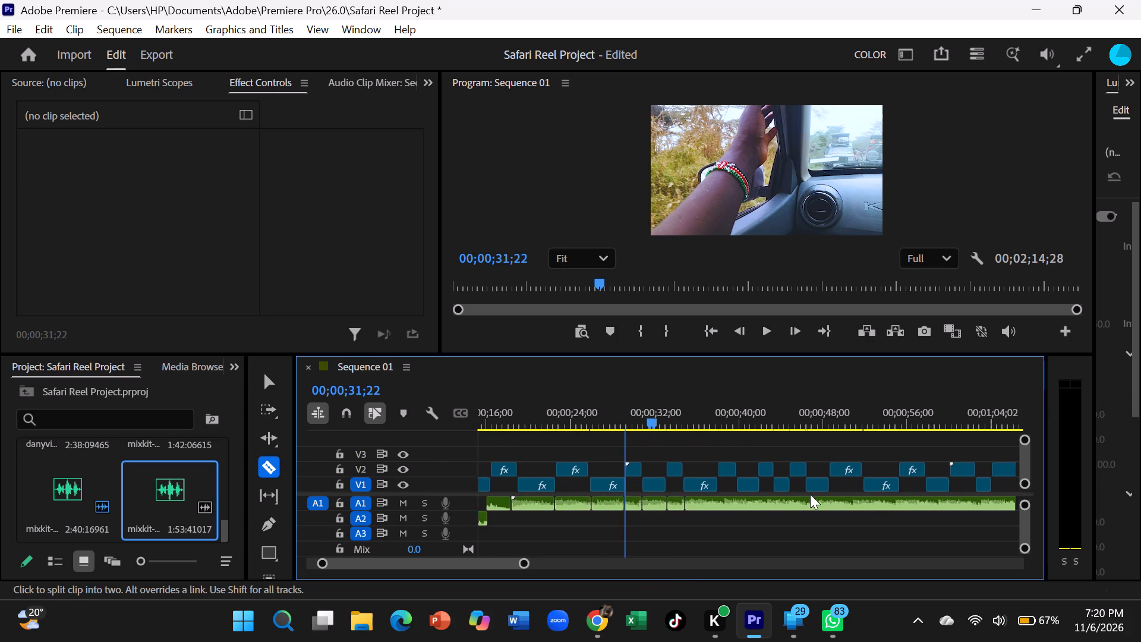
{"action": "scroll", "coordinate": [810, 494], "scroll_direction": "down", "scroll_amount": 8}
{"action": "scroll", "coordinate": [811, 494], "scroll_direction": "up", "scroll_amount": 17}
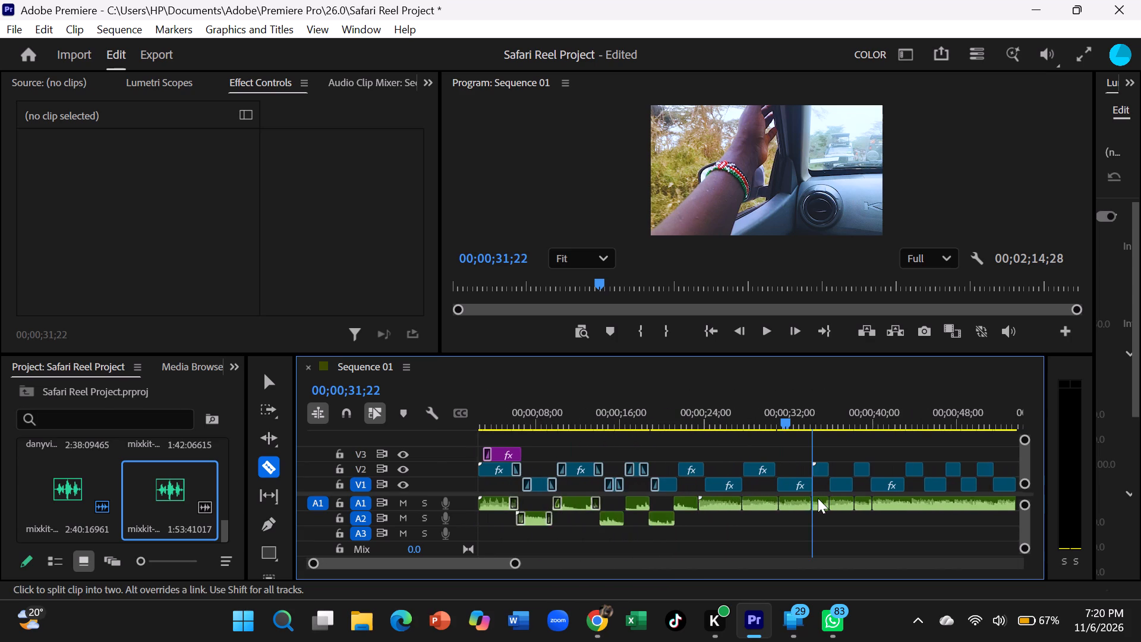
{"action": "left_click", "coordinate": [270, 382]}
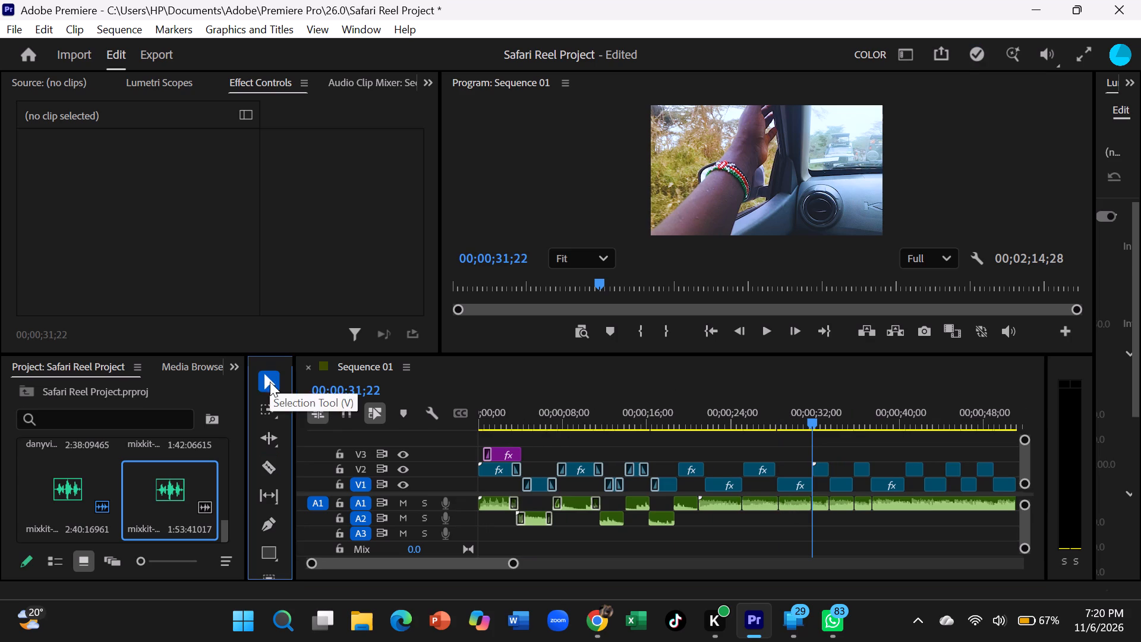
{"action": "left_click", "coordinate": [900, 504]}
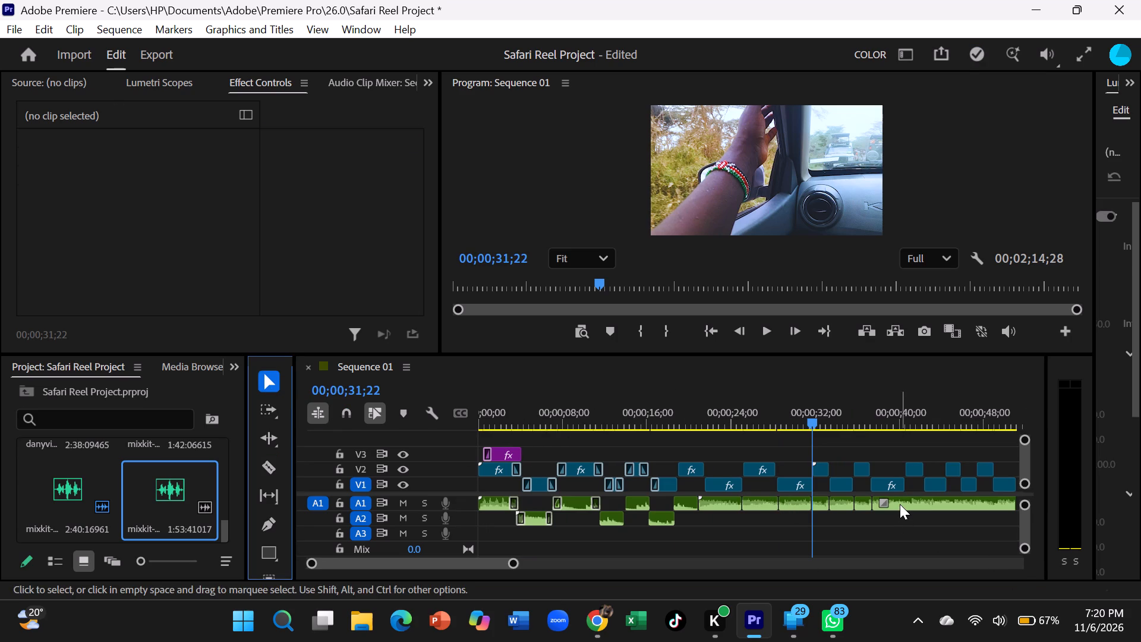
{"action": "key", "text": "Delete"}
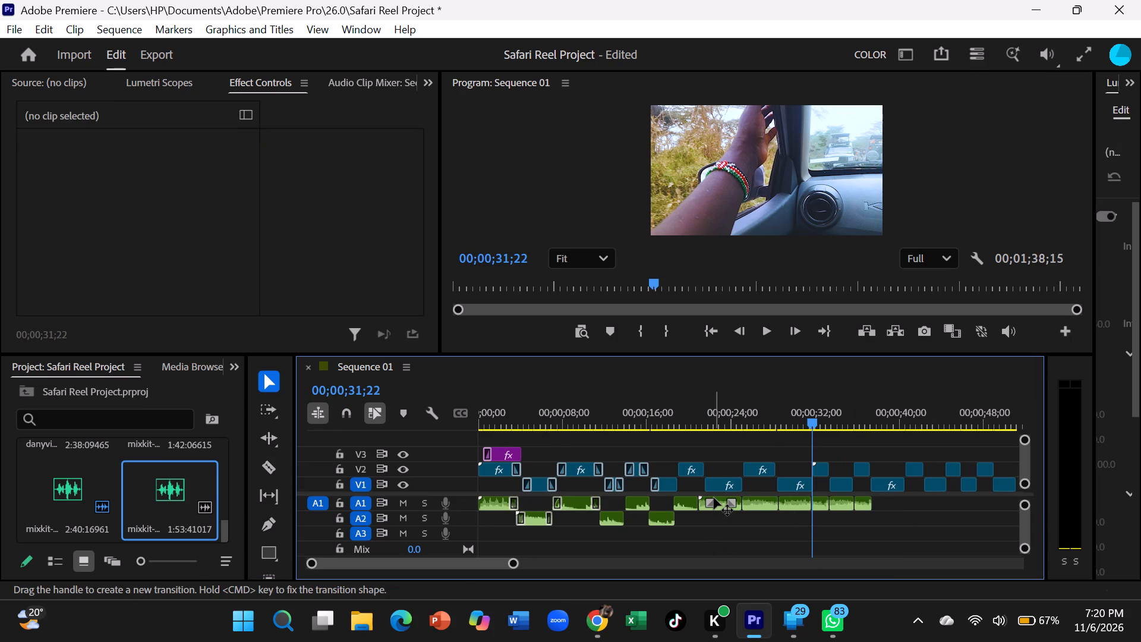
Move the first serene-view piece from A1 down to A2, starting at about 21 seconds.
{"action": "left_click_drag", "start_coordinate": [714, 498], "coordinate": [699, 507]}
{"action": "left_click_drag", "start_coordinate": [718, 506], "coordinate": [722, 518]}
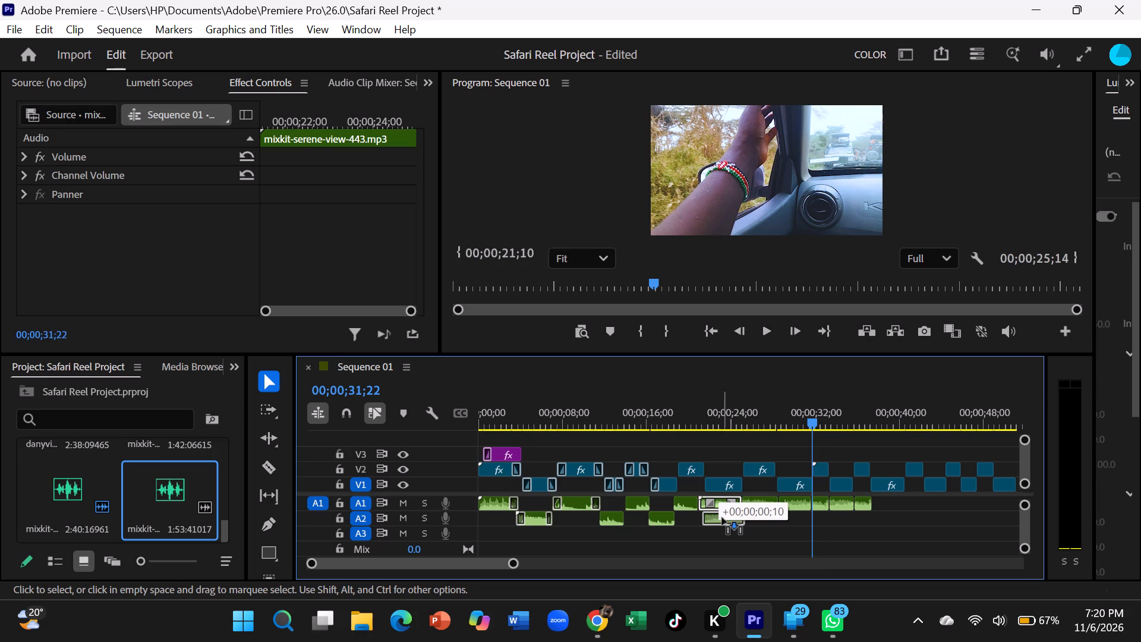
{"action": "left_click_drag", "start_coordinate": [722, 518], "coordinate": [713, 528]}
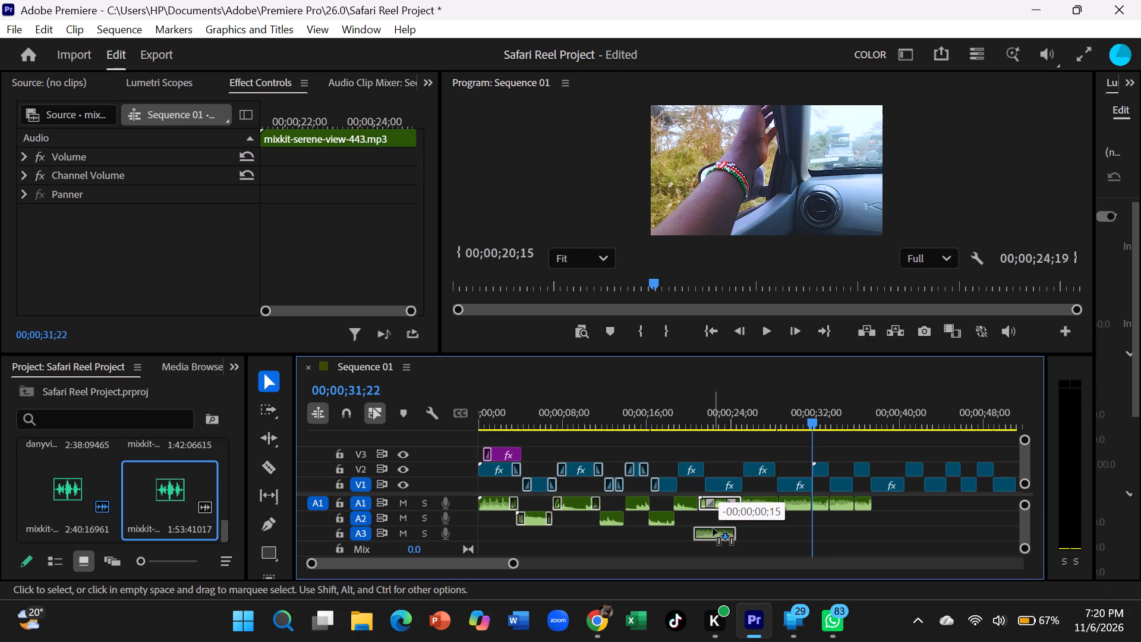
{"action": "left_click_drag", "start_coordinate": [713, 528], "coordinate": [715, 523]}
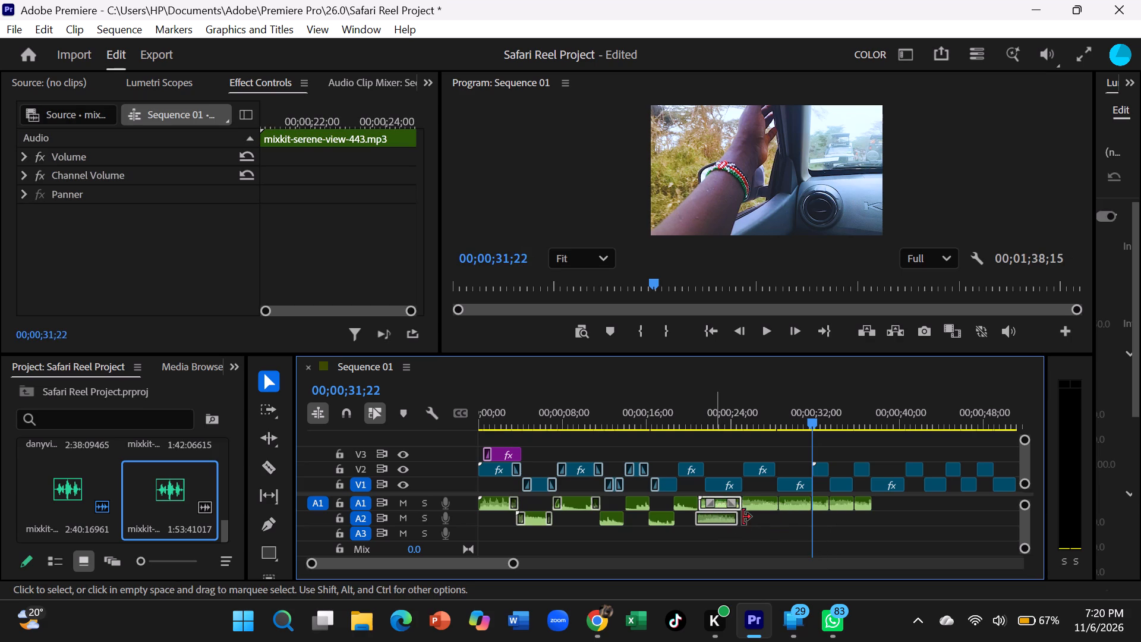
{"action": "left_click", "coordinate": [719, 517]}
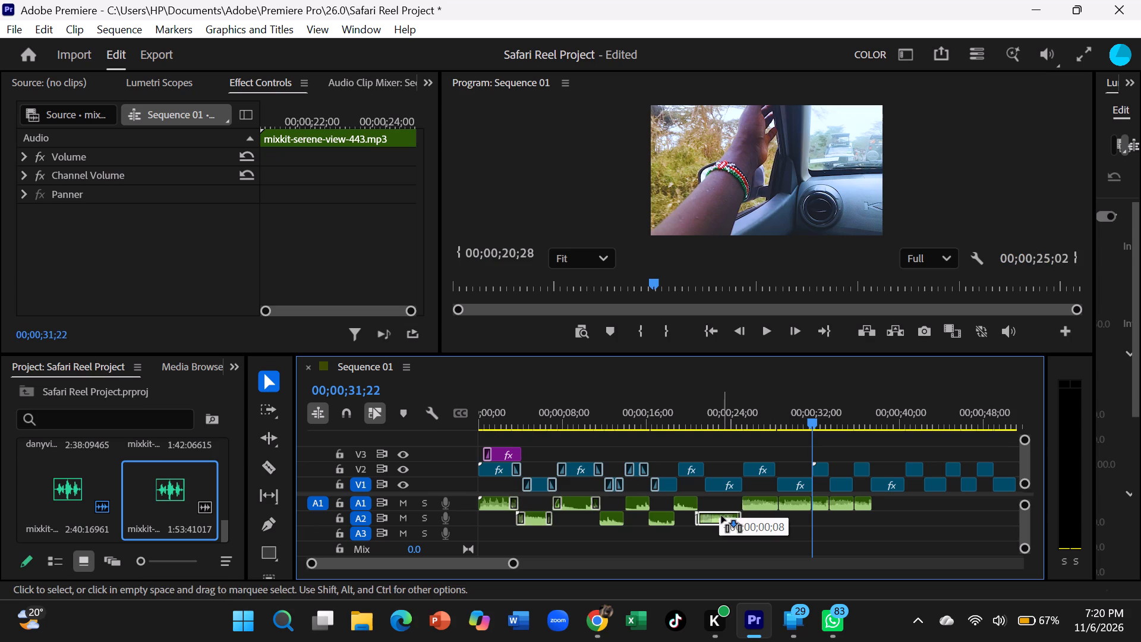
Shift the second serene-view piece slightly earlier on A1, starting at about 24.5 seconds.
{"action": "left_click", "coordinate": [762, 501]}
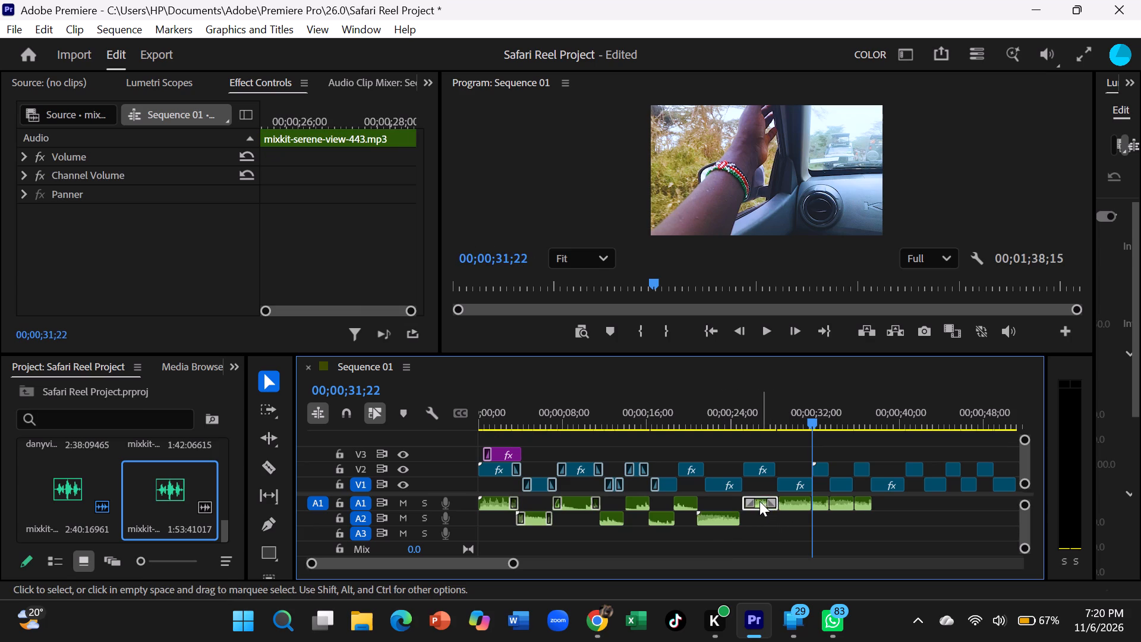
Move the third serene-view piece from A1 down to A2, starting at about 28 seconds where the second piece ends.
{"action": "left_click_drag", "start_coordinate": [793, 504], "coordinate": [794, 505]}
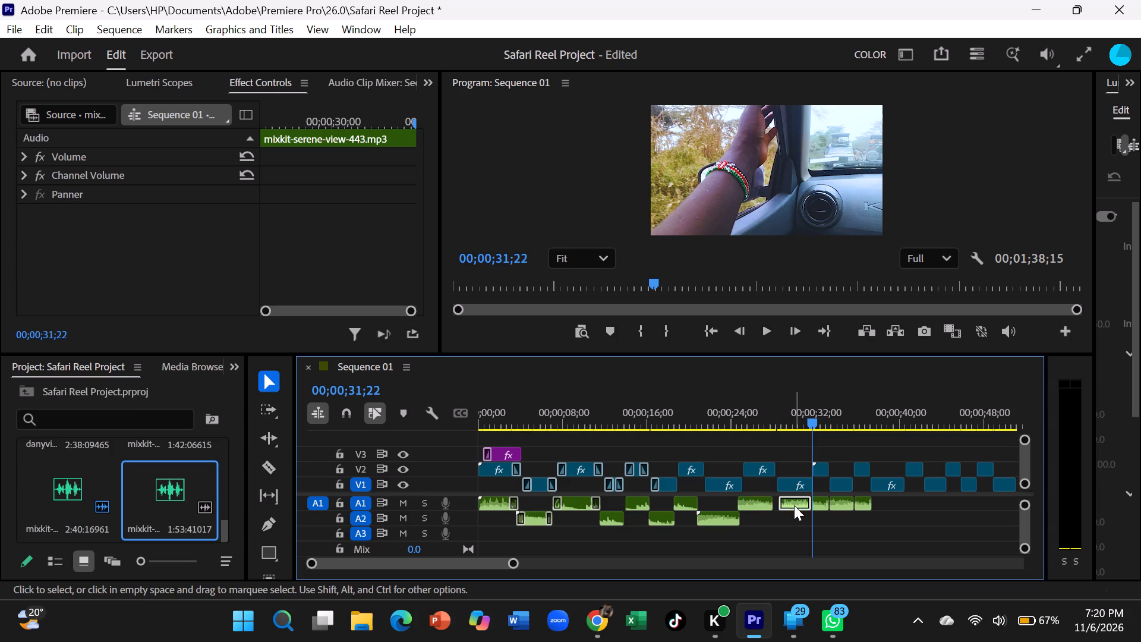
{"action": "left_click_drag", "start_coordinate": [794, 505], "coordinate": [787, 523]}
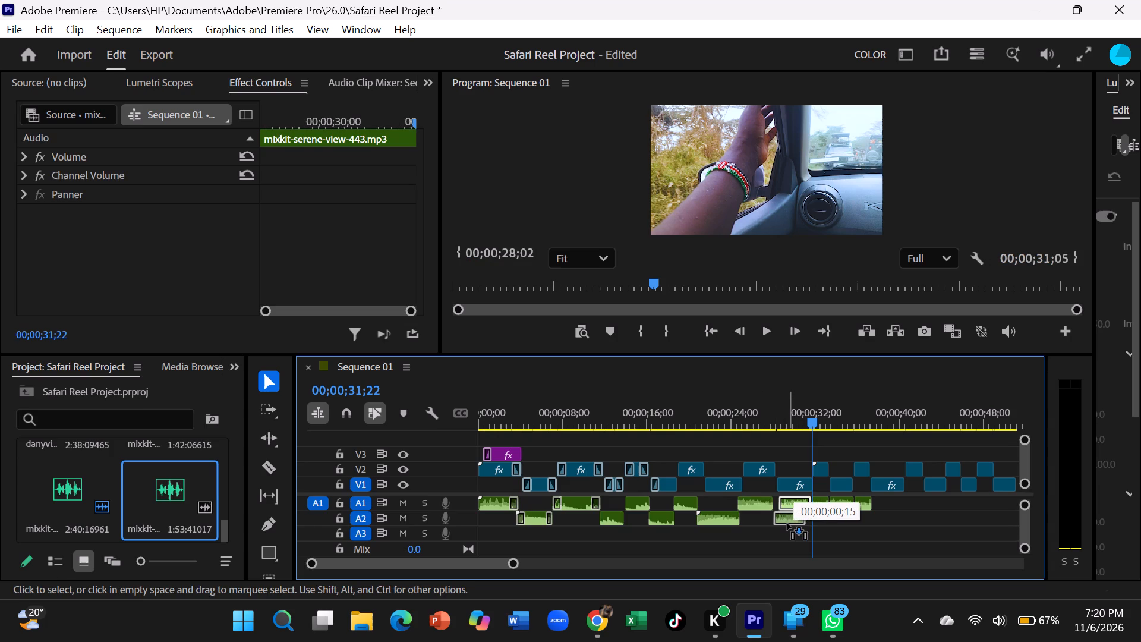
{"action": "left_click_drag", "start_coordinate": [787, 523], "coordinate": [786, 523]}
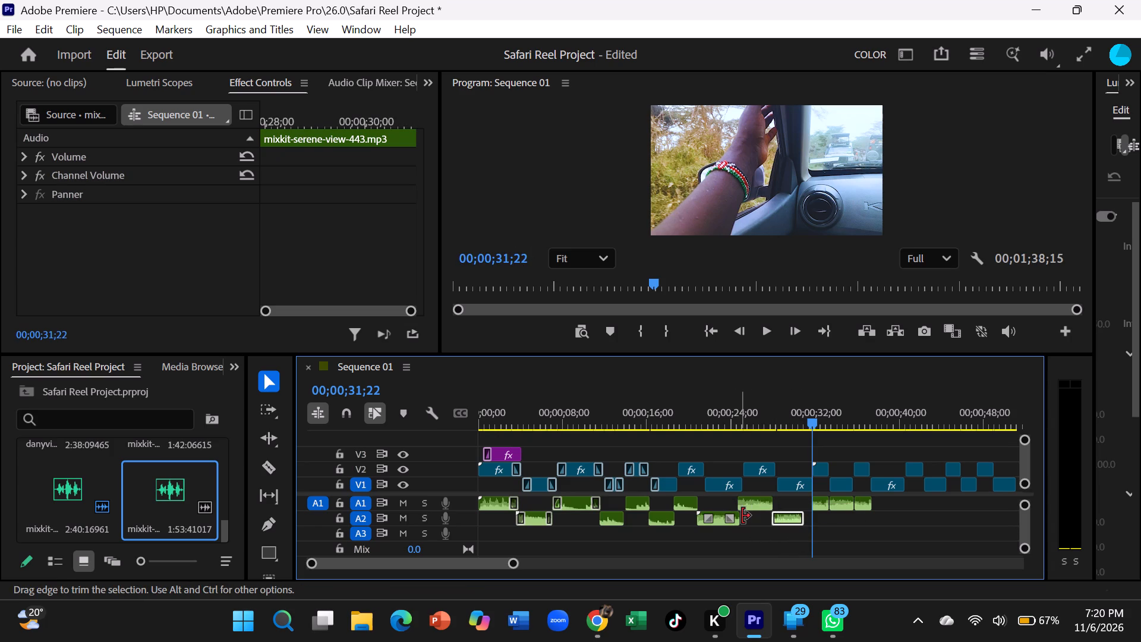
{"action": "left_click", "coordinate": [773, 503]}
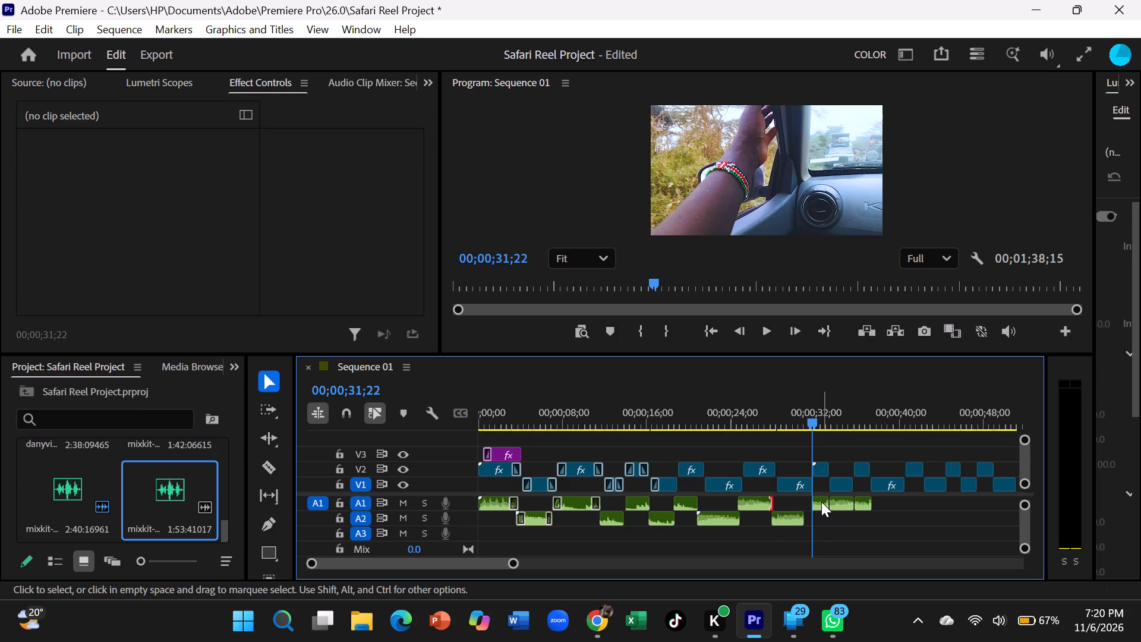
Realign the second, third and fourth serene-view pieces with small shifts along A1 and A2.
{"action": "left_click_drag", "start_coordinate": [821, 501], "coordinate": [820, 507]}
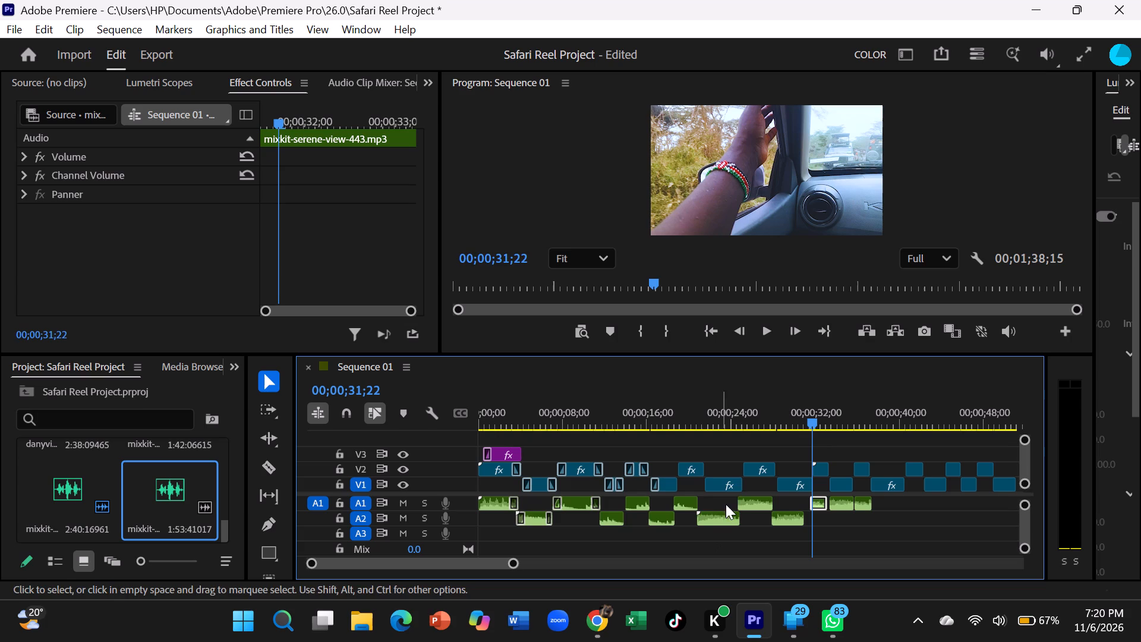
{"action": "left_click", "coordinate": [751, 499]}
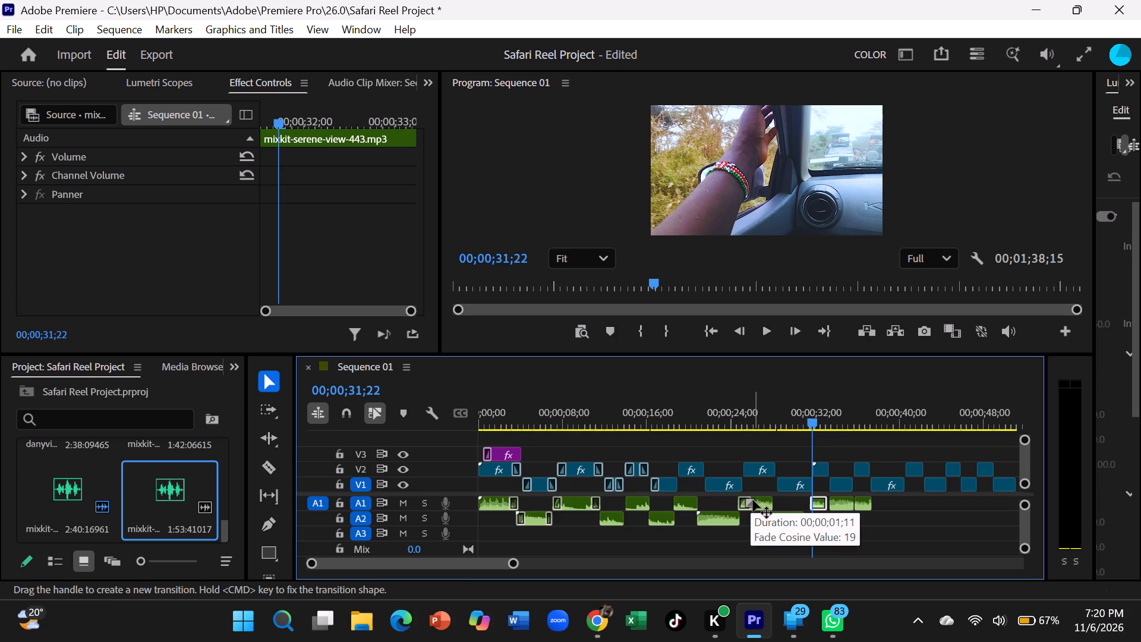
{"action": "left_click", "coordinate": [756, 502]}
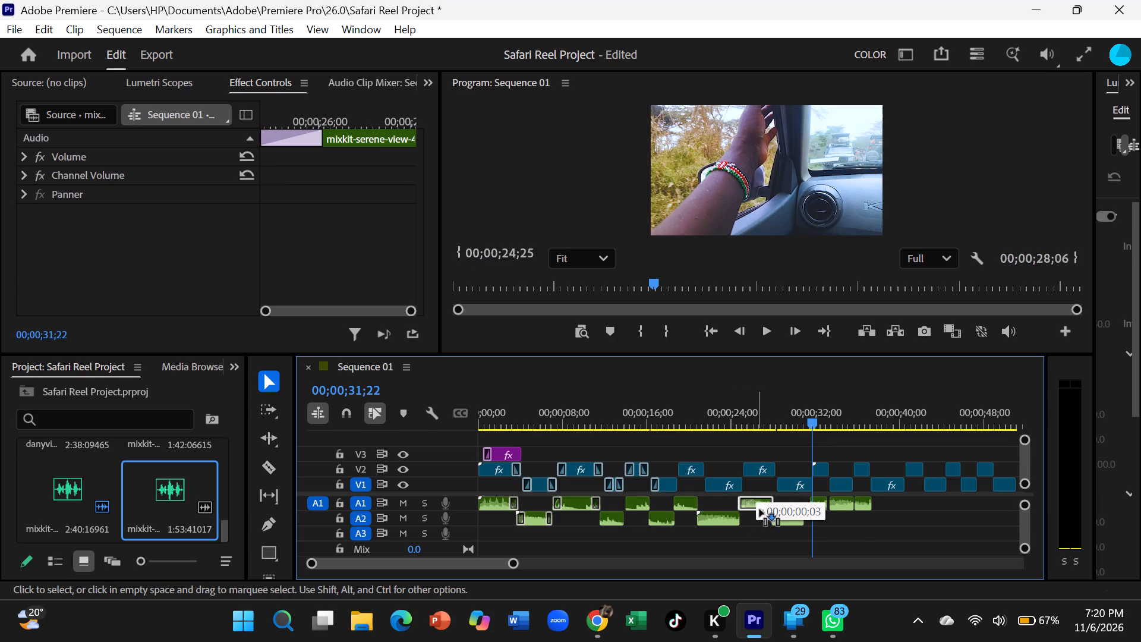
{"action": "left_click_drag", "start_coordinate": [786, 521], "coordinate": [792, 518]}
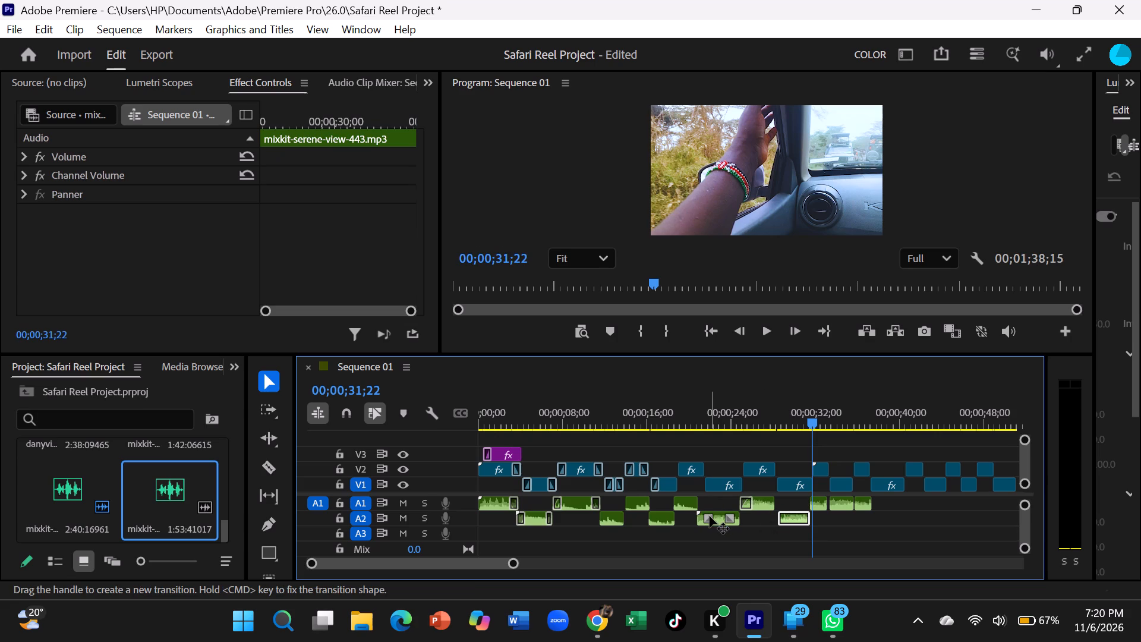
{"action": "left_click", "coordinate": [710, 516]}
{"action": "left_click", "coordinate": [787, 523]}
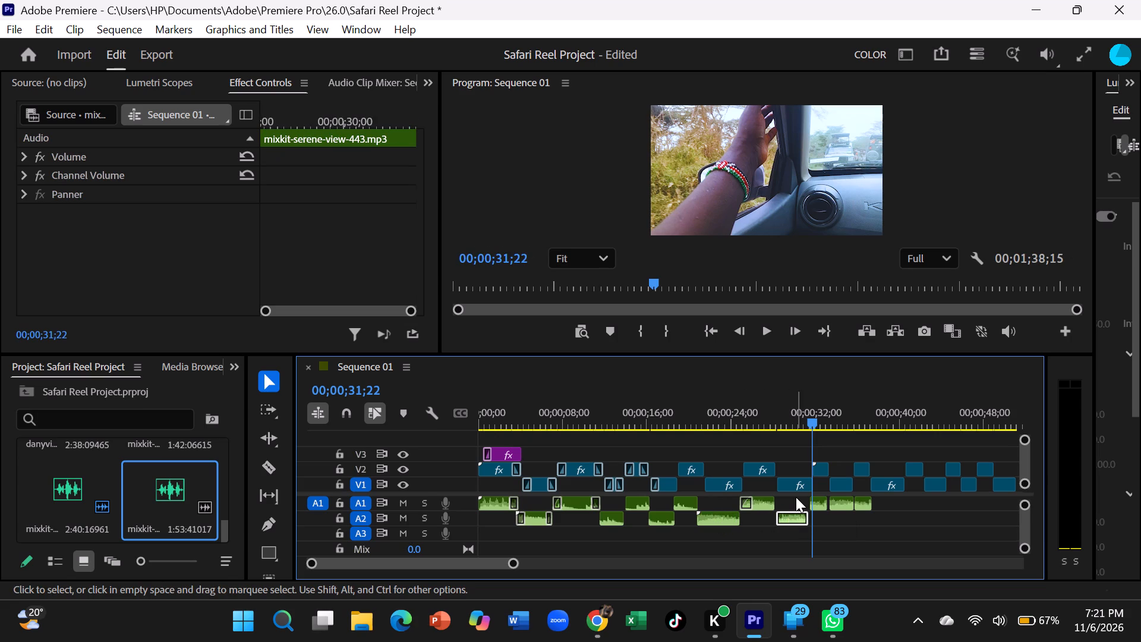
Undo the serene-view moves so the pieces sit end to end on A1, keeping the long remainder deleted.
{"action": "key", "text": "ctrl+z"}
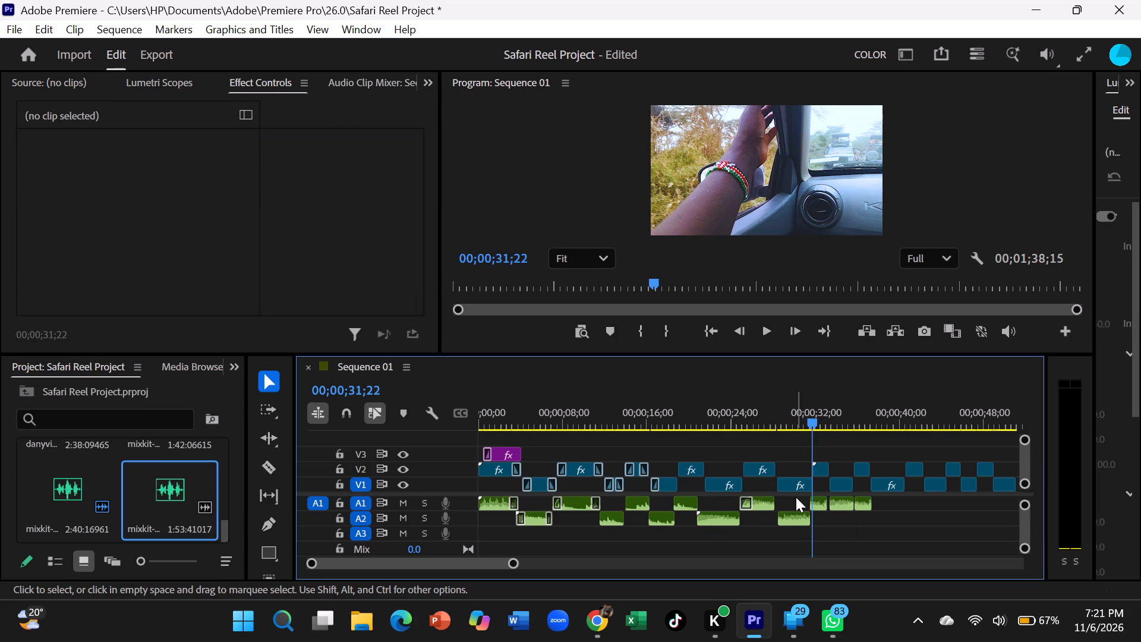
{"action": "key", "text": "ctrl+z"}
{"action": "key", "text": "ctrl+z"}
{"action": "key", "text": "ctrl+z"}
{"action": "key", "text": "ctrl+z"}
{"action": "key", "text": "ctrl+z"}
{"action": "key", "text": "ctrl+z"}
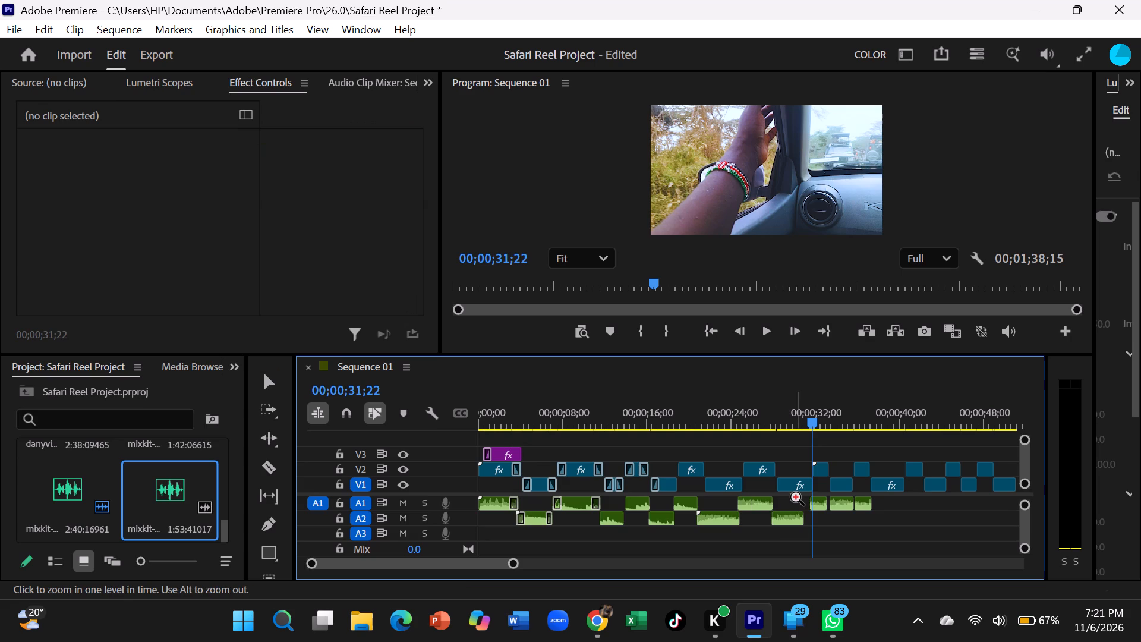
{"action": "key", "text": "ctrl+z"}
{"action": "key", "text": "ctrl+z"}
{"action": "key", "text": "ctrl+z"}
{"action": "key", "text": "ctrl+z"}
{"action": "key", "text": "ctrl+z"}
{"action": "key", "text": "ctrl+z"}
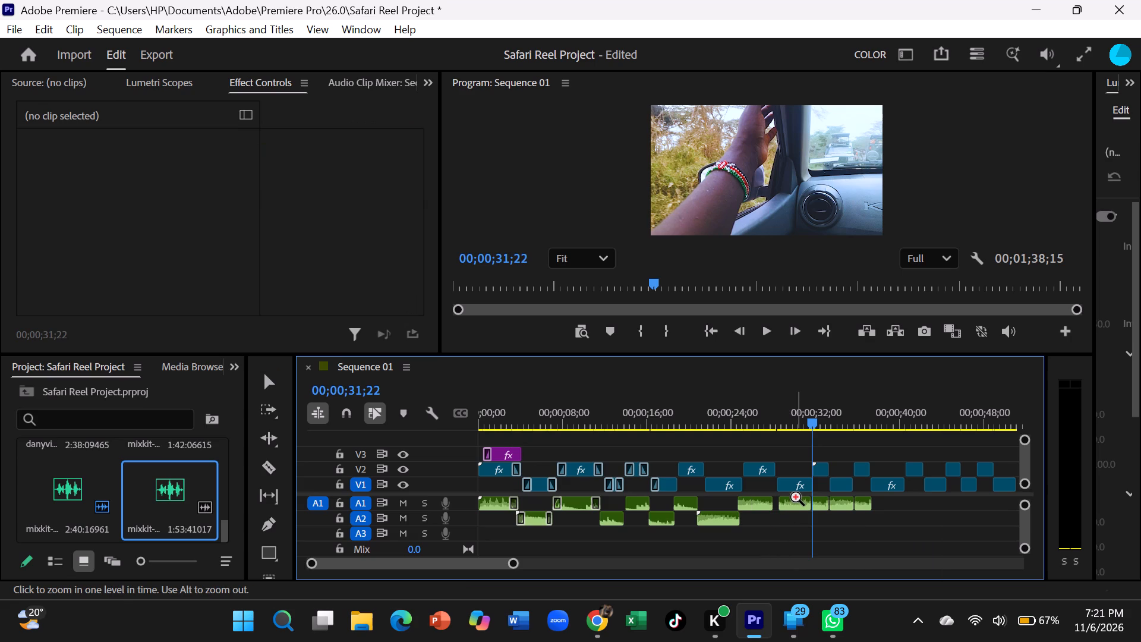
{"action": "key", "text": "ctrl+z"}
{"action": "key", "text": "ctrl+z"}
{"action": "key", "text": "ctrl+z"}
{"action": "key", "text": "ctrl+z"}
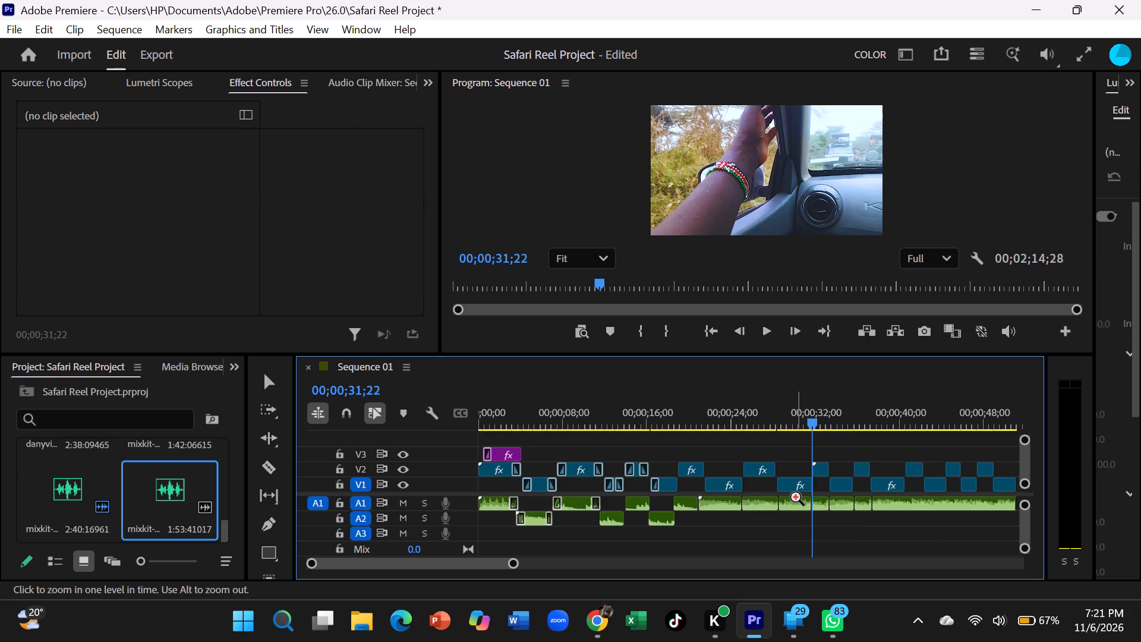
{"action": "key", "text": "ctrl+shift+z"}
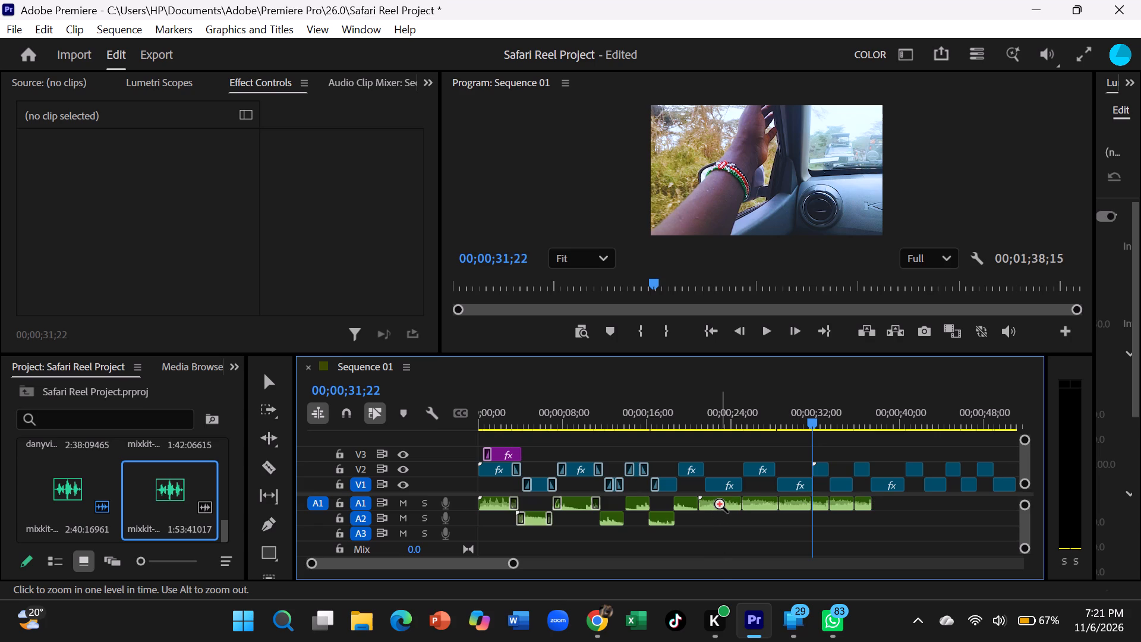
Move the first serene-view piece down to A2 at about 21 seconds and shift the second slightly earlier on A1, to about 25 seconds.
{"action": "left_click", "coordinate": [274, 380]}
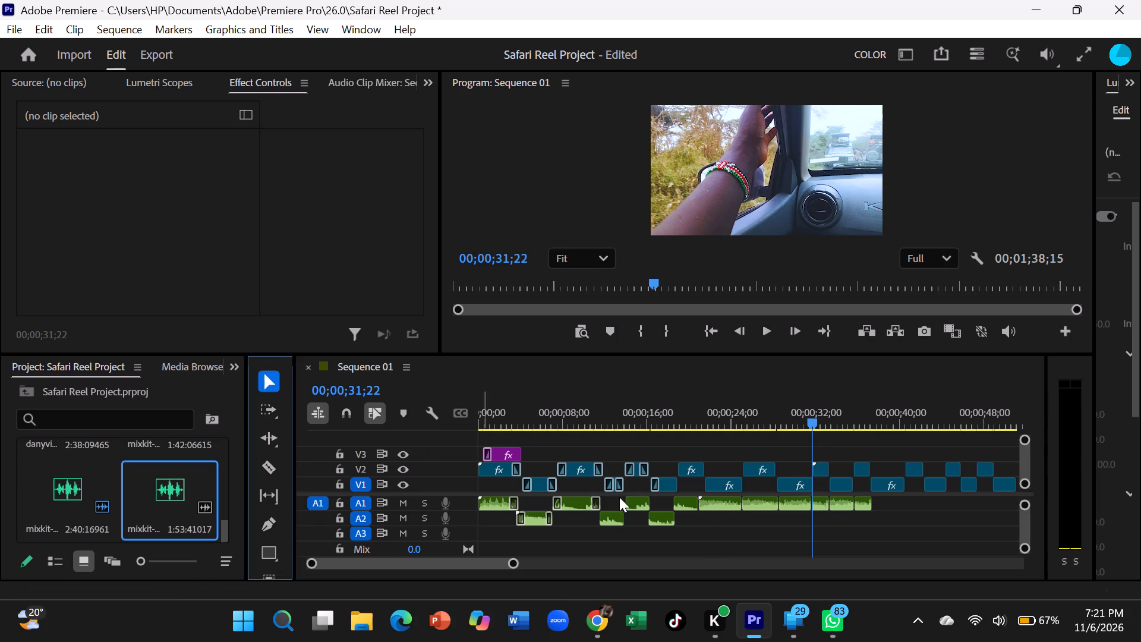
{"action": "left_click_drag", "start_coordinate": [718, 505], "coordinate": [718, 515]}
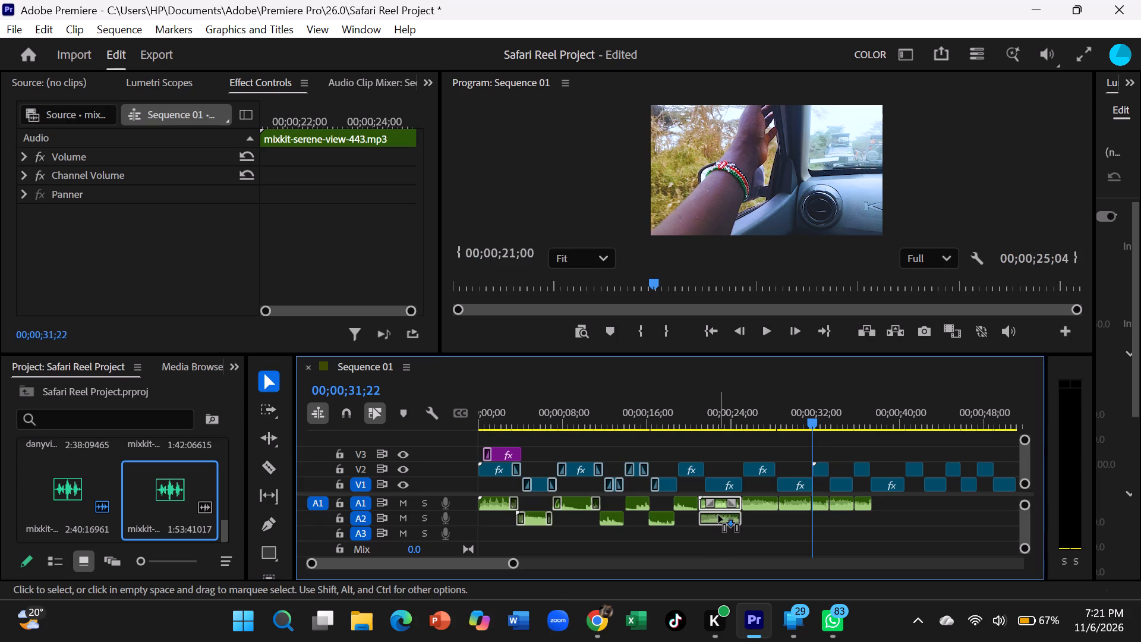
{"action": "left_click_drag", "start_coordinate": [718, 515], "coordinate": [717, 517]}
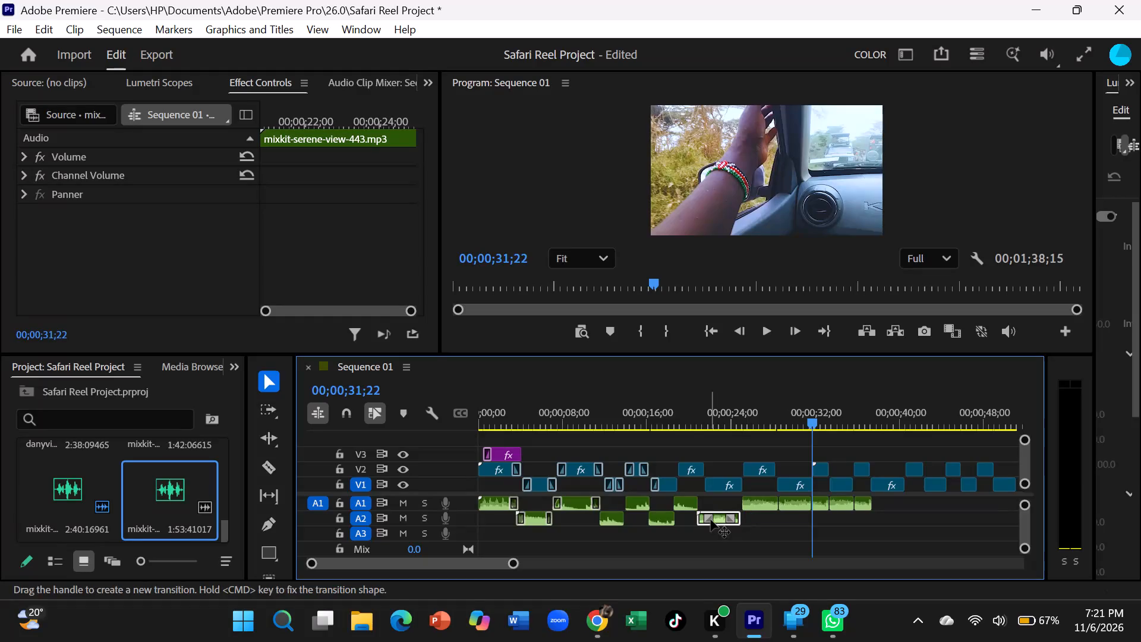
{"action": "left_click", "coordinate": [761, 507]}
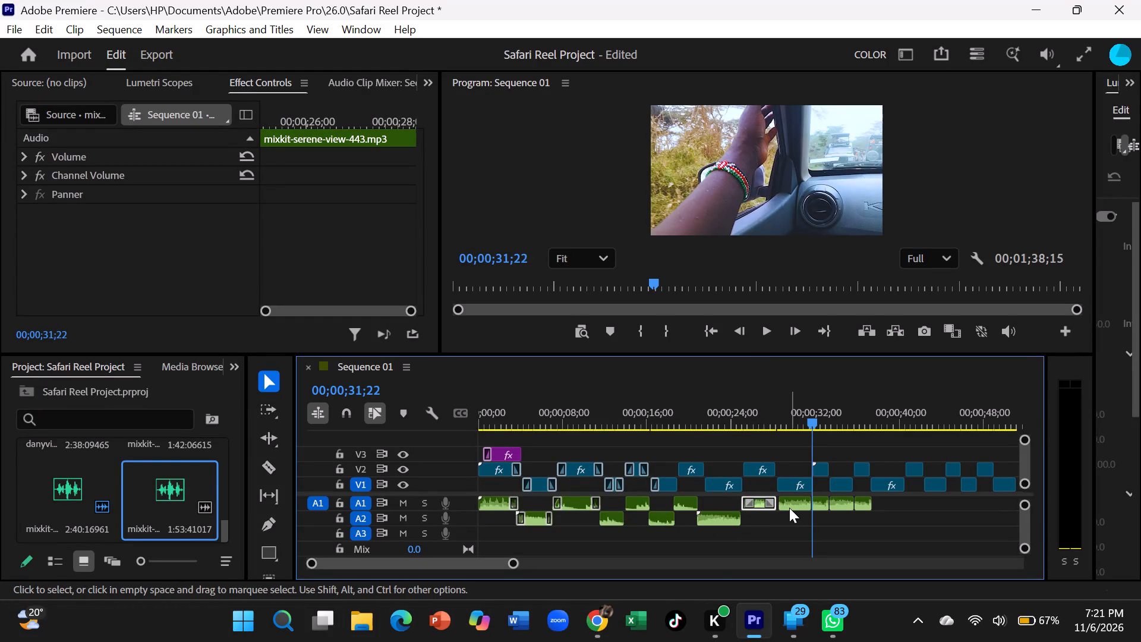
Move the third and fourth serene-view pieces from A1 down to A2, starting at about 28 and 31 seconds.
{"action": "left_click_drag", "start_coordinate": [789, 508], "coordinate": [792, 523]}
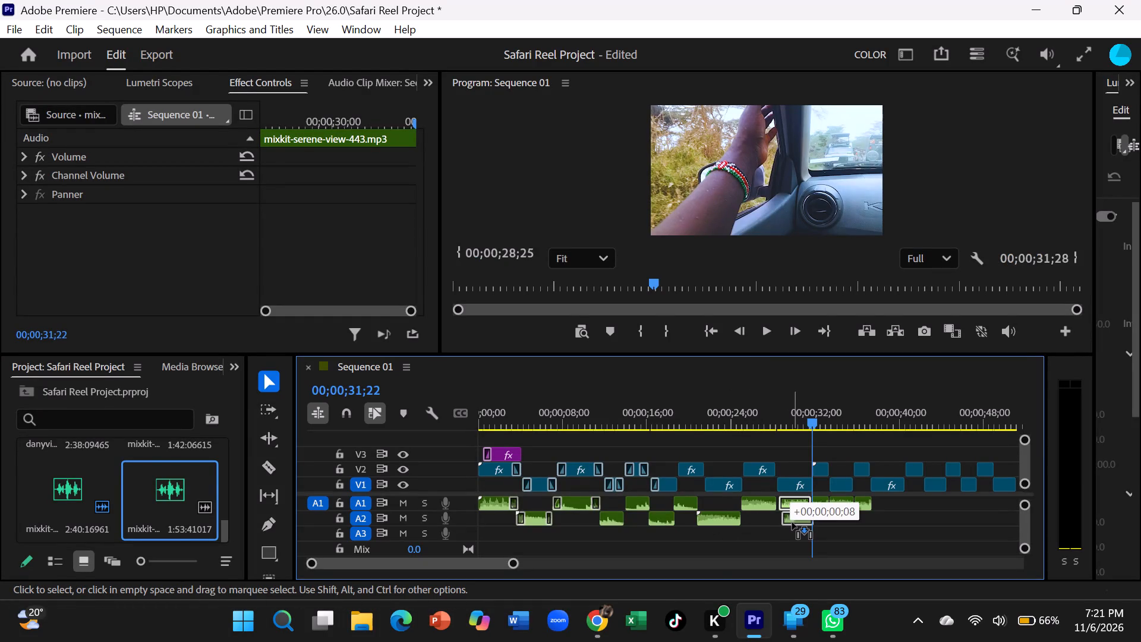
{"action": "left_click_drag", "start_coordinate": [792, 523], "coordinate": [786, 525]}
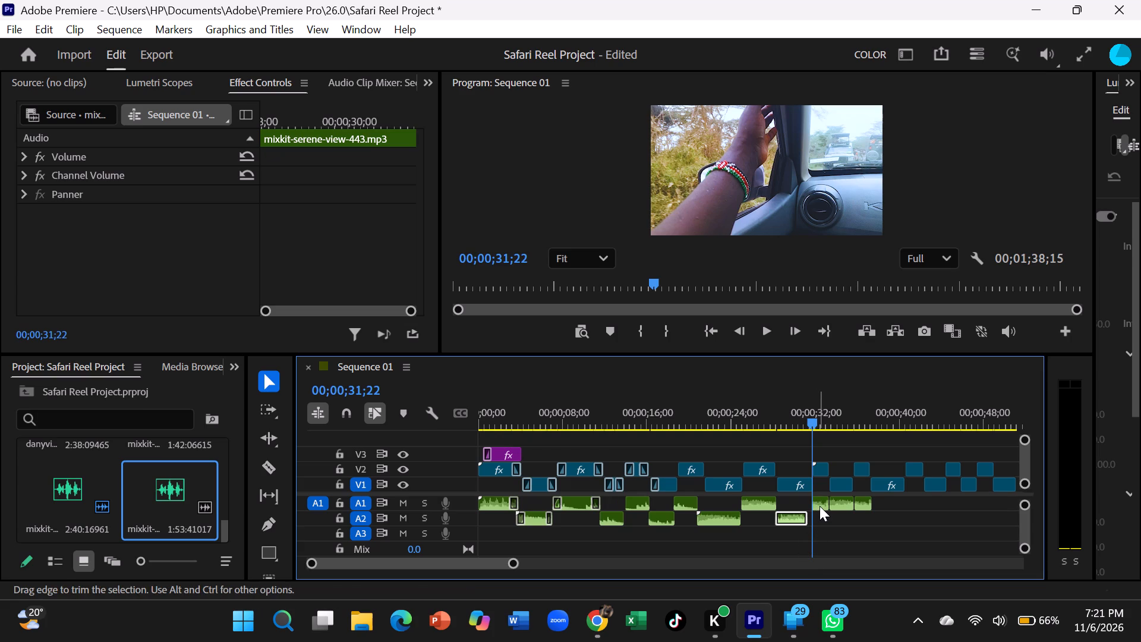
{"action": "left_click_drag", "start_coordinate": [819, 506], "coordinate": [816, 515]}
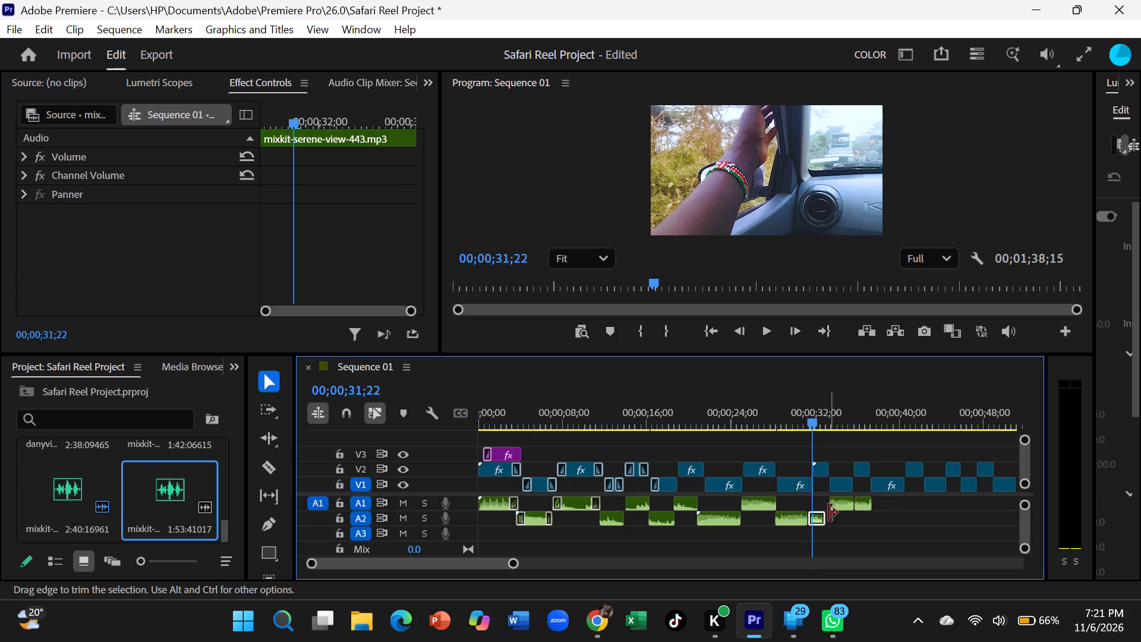
Undo the serene-view moves, the remainder's deletion and the cuts, back to one uncut serene-view clip on A1.
{"action": "key", "text": "ctrl+z"}
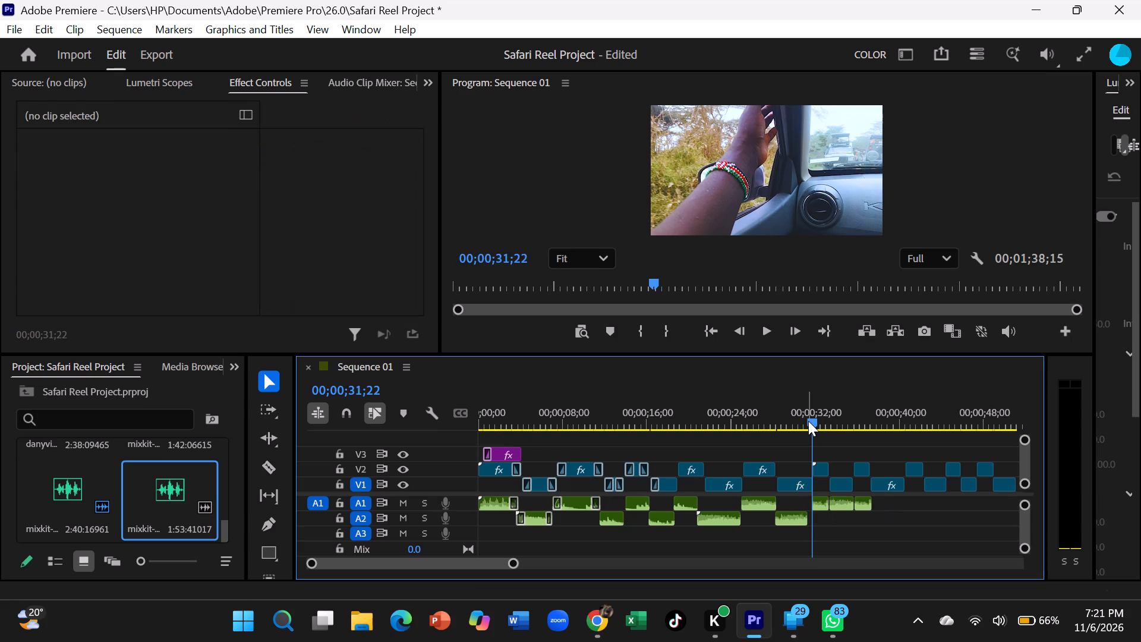
{"action": "key", "text": "ctrl+z"}
{"action": "key", "text": "ctrl+z"}
{"action": "key", "text": "ctrl+z"}
{"action": "key", "text": "ctrl+z"}
{"action": "key", "text": "ctrl+z"}
{"action": "key", "text": "z"}
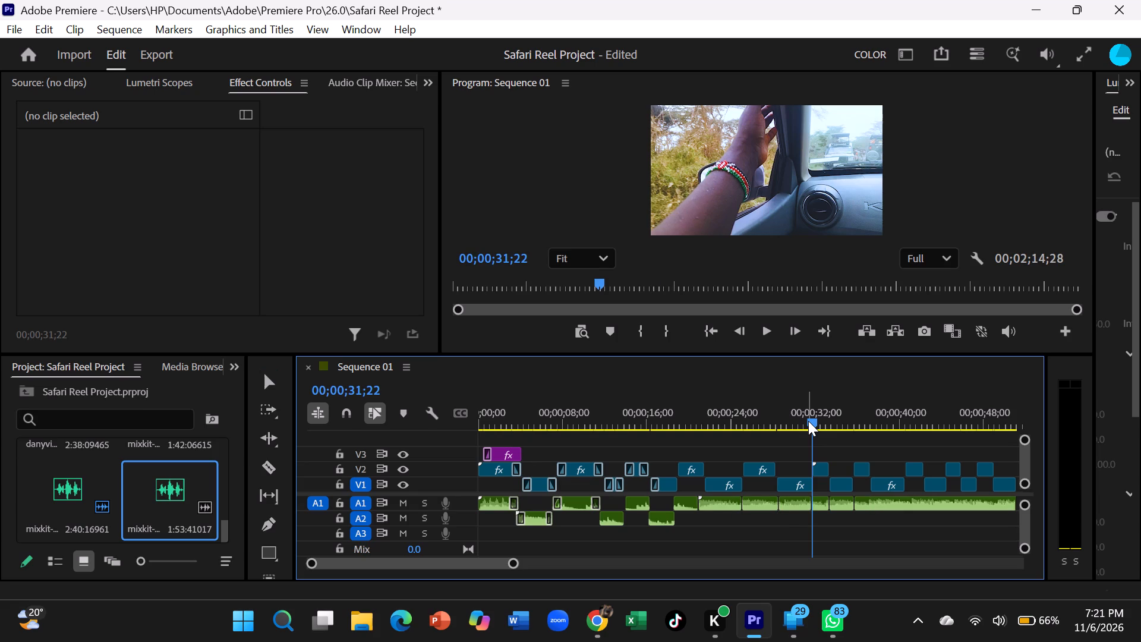
{"action": "key", "text": "ctrl+z"}
{"action": "key", "text": "ctrl+z"}
{"action": "key", "text": "ctrl+z"}
{"action": "key", "text": "z"}
{"action": "key", "text": "ctrl+z"}
{"action": "key", "text": "ctrl+z"}
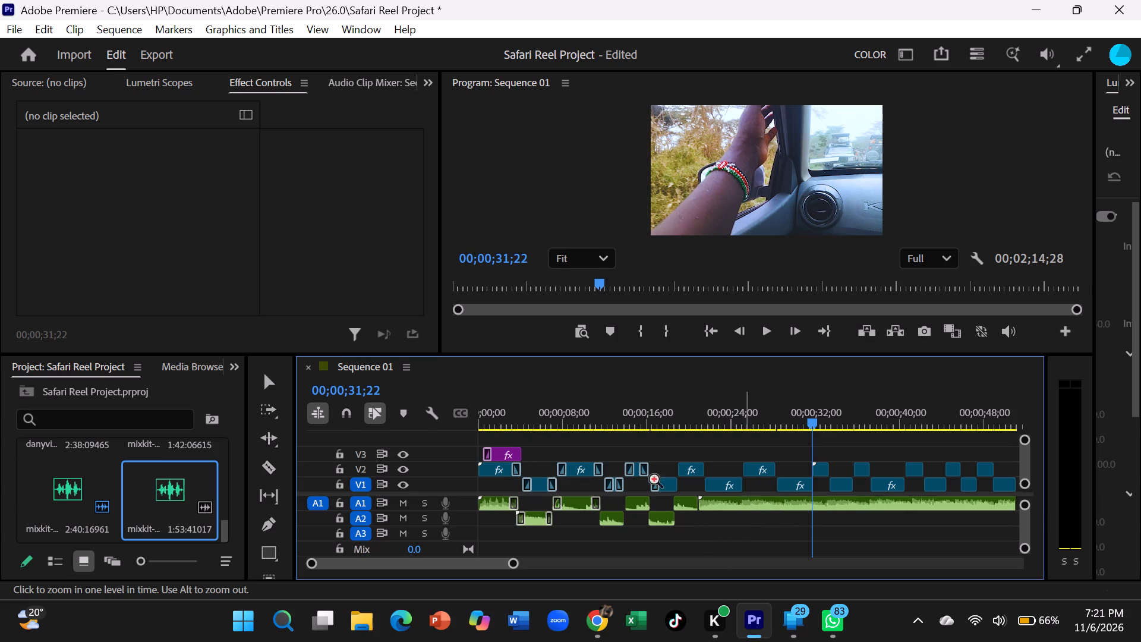
Shift the uncut serene-view clip about 13 frames earlier on A1, starting at about 20;17.
{"action": "left_click", "coordinate": [260, 382]}
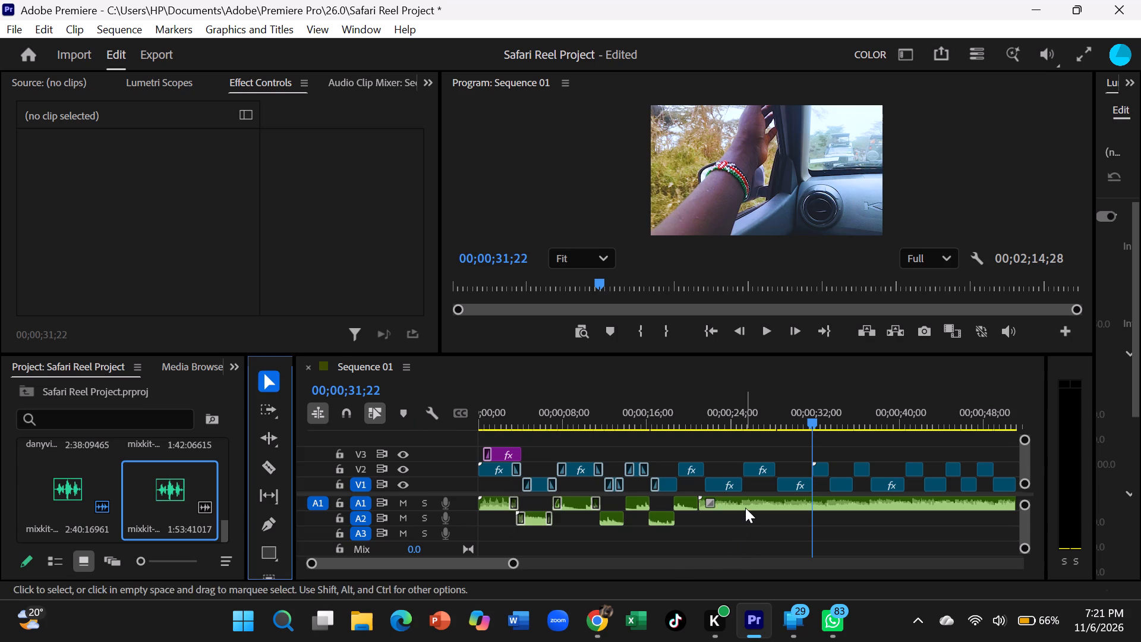
{"action": "left_click", "coordinate": [745, 508]}
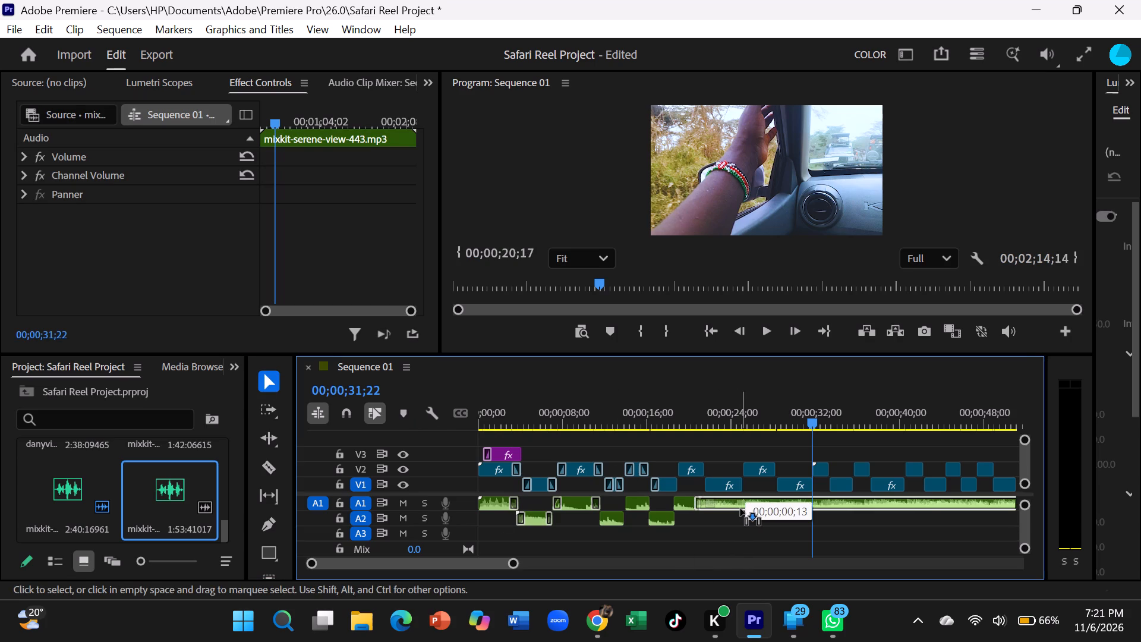
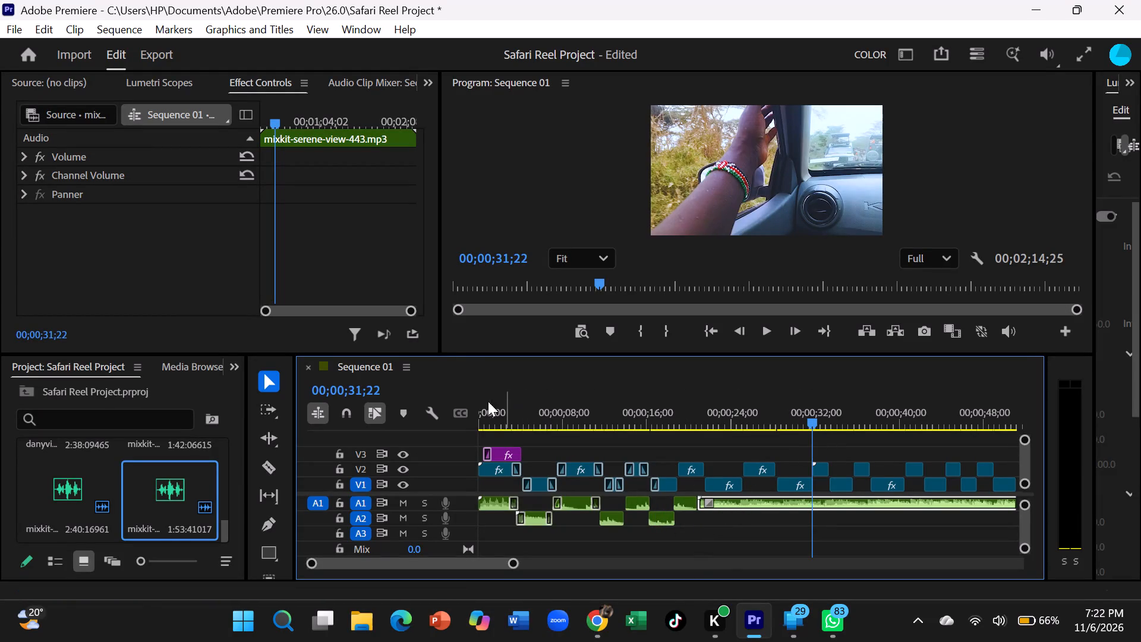
Cut the serene-view clip on A1 at about 28, 31.5, 33, 35.5 and 37 seconds.
{"action": "left_click", "coordinate": [273, 461]}
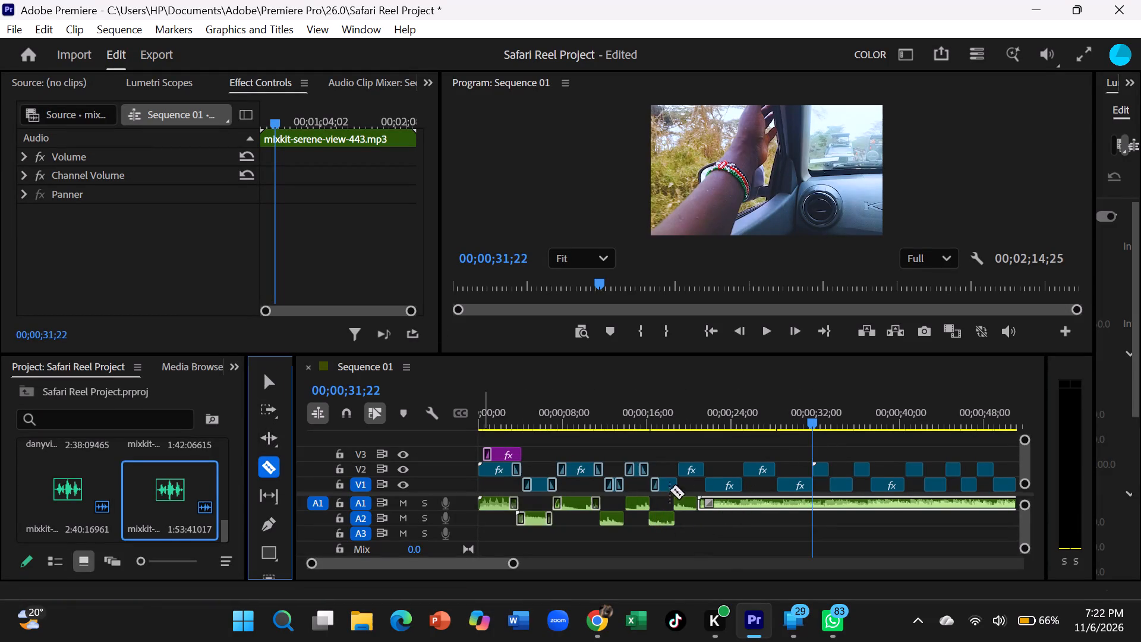
{"action": "left_click", "coordinate": [776, 505]}
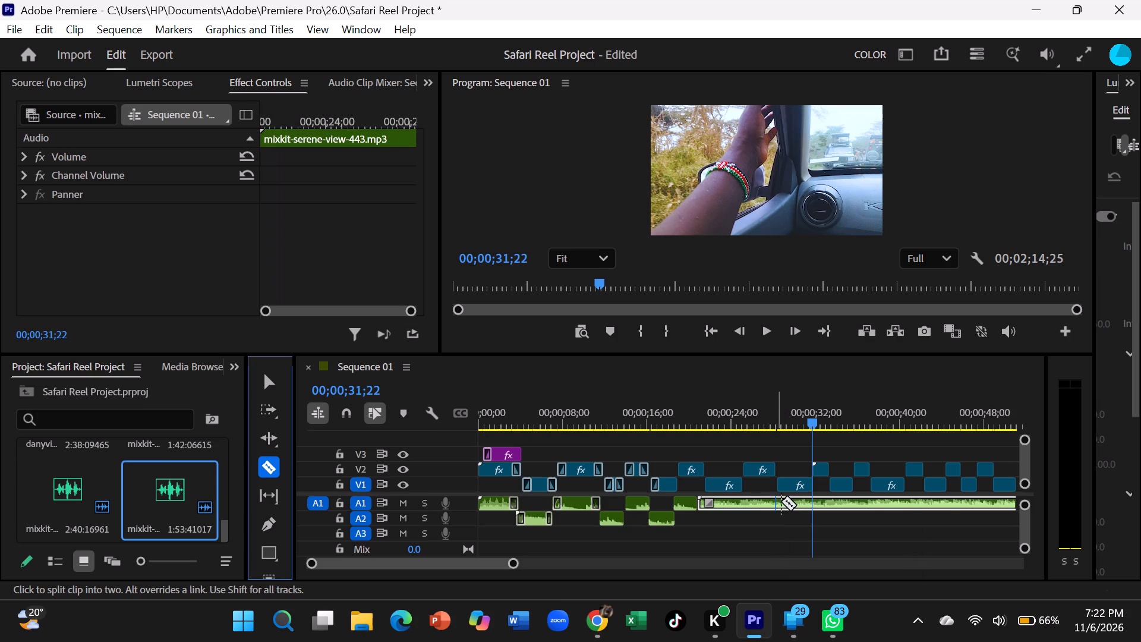
{"action": "left_click", "coordinate": [814, 506]}
{"action": "left_click", "coordinate": [829, 502]}
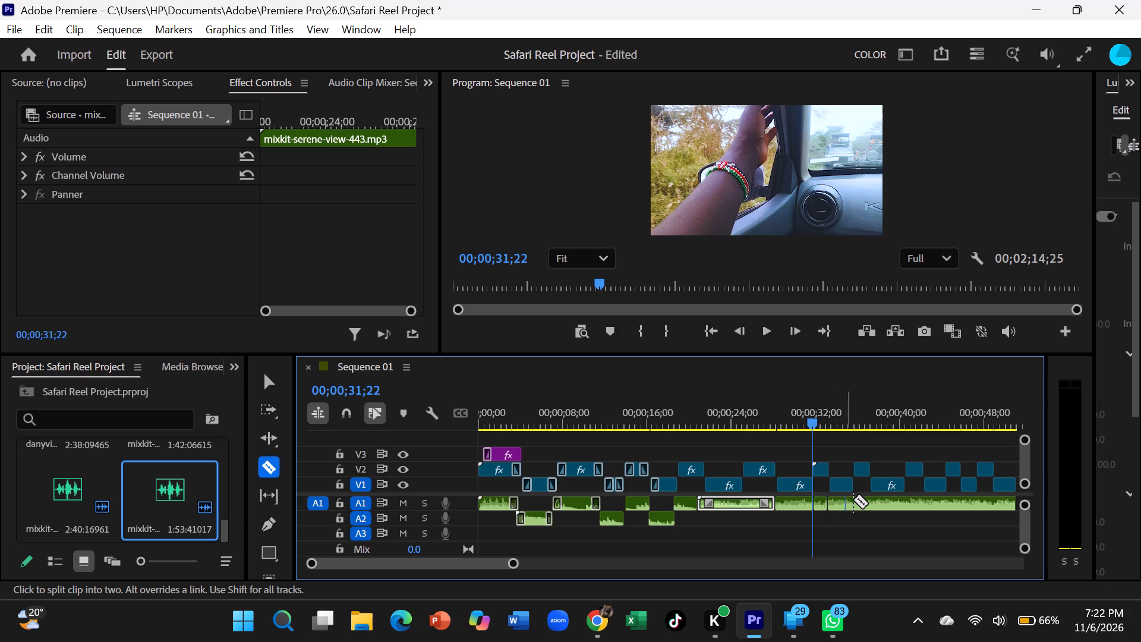
{"action": "left_click", "coordinate": [855, 497]}
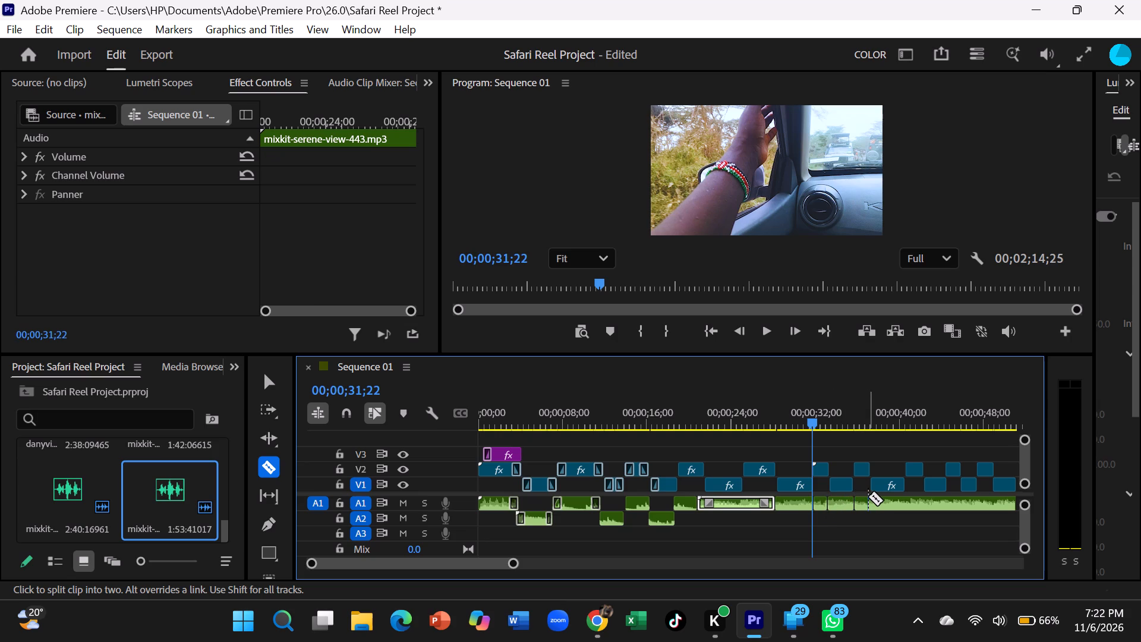
{"action": "left_click", "coordinate": [869, 499]}
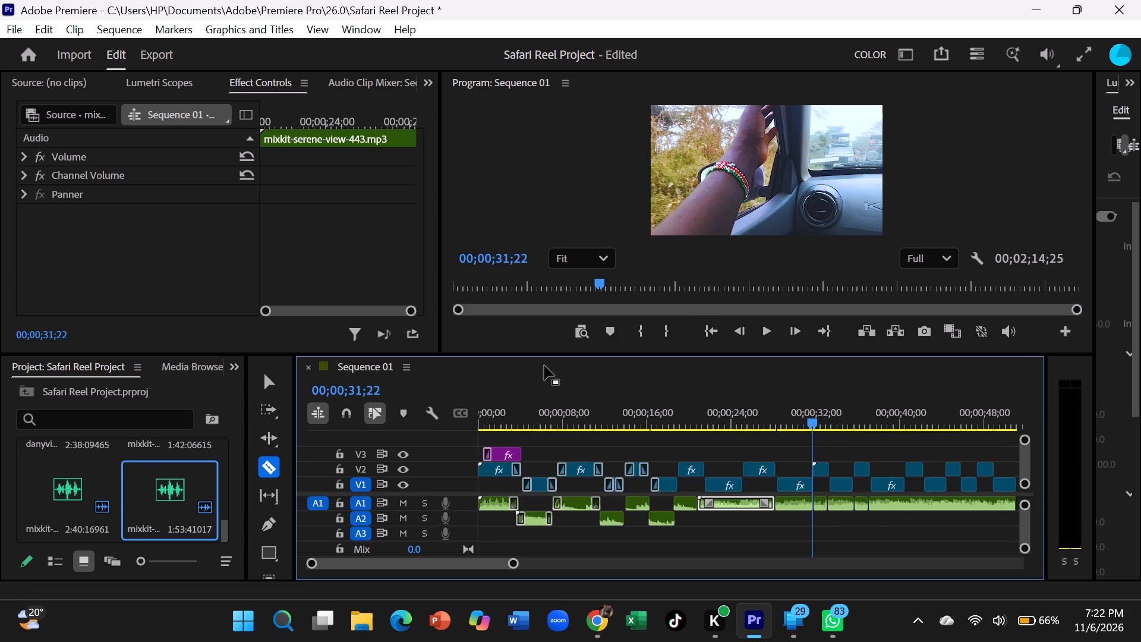
Delete the remainder of the serene-view clip after the cut at about 37 seconds.
{"action": "left_click", "coordinate": [267, 377]}
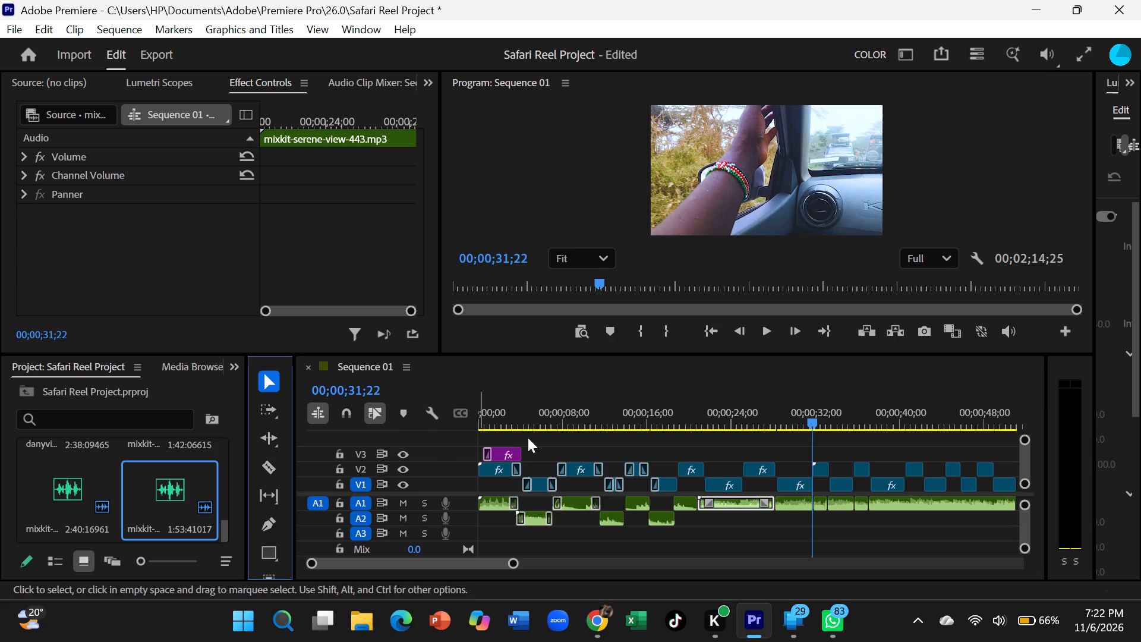
{"action": "left_click", "coordinate": [909, 508]}
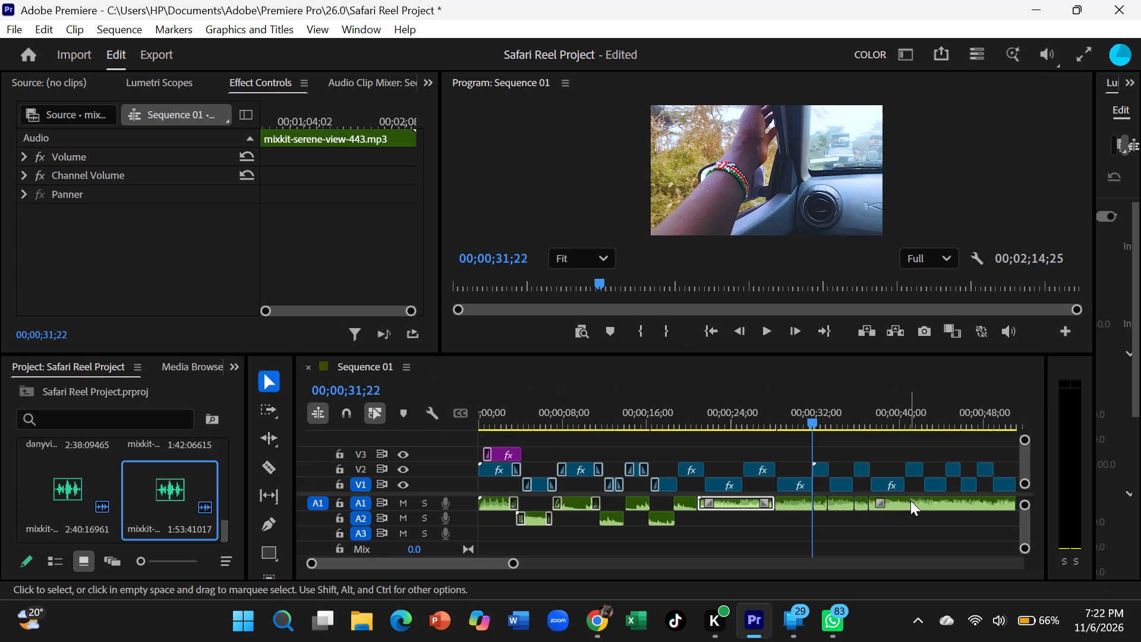
{"action": "key", "text": "Delete"}
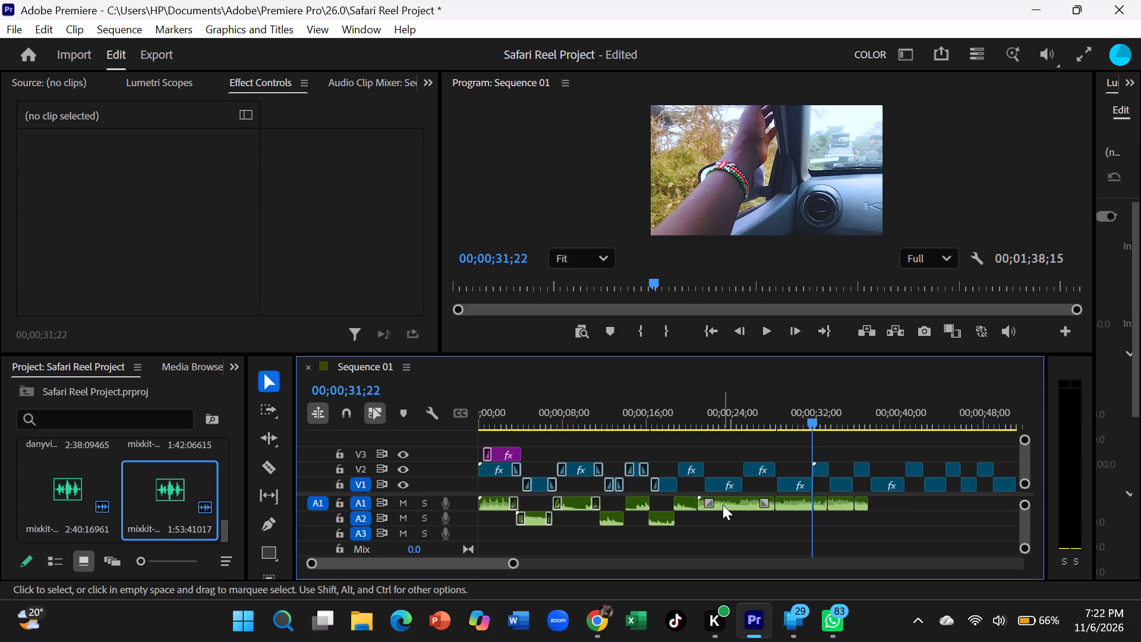
Move the first, third and fifth serene-view pieces down to A2, at about 21, 32 and 36 seconds.
{"action": "left_click_drag", "start_coordinate": [722, 502], "coordinate": [718, 514]}
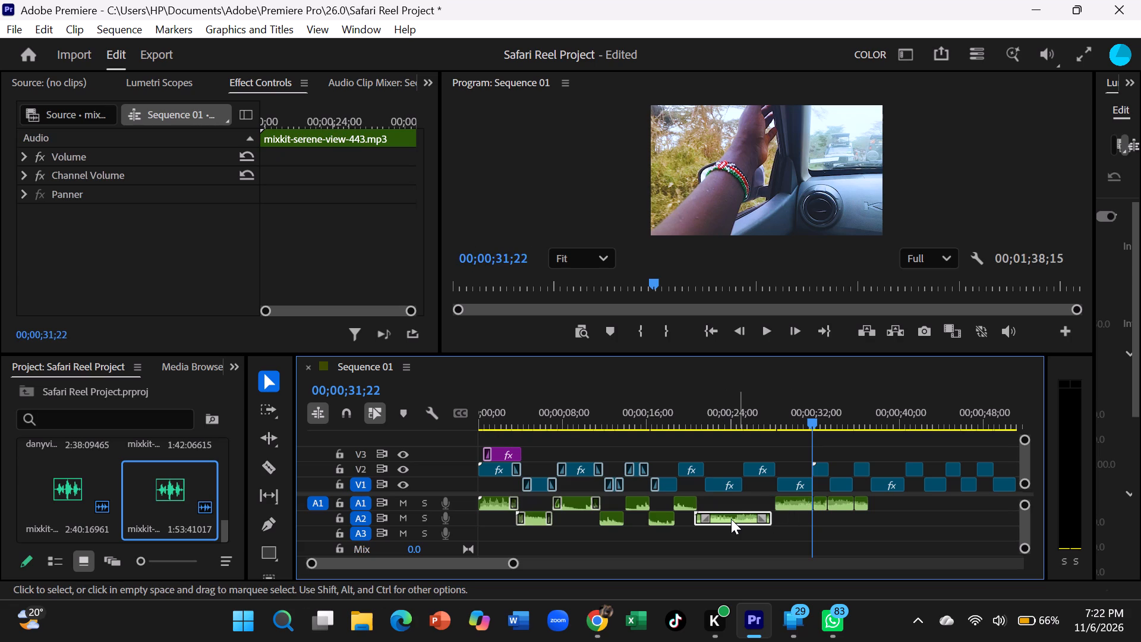
{"action": "left_click", "coordinate": [731, 519]}
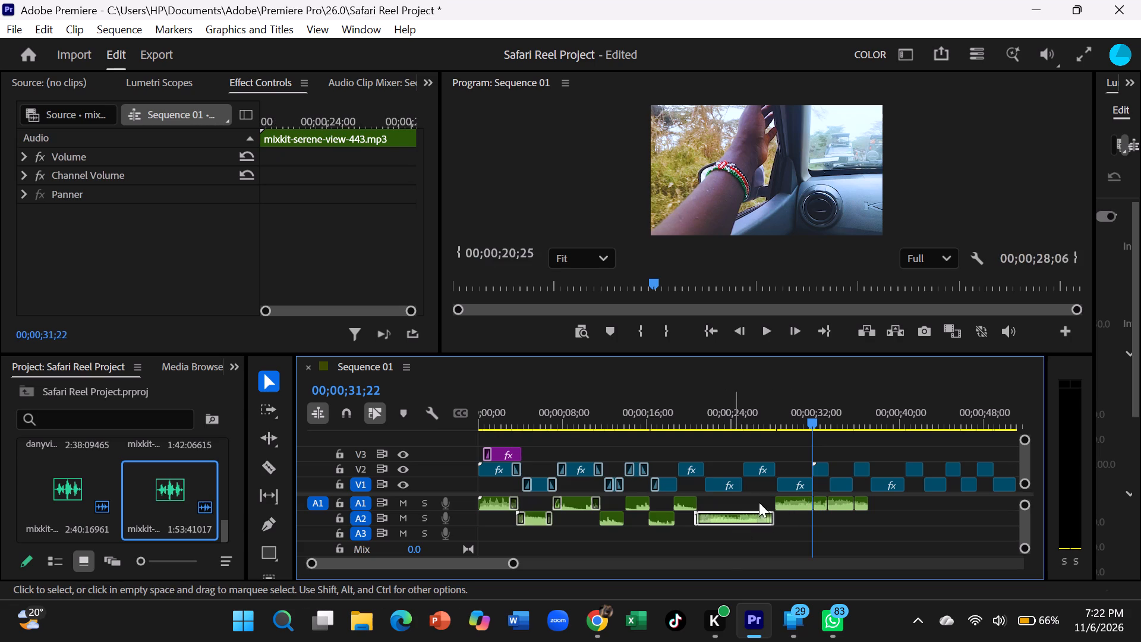
{"action": "left_click", "coordinate": [792, 500]}
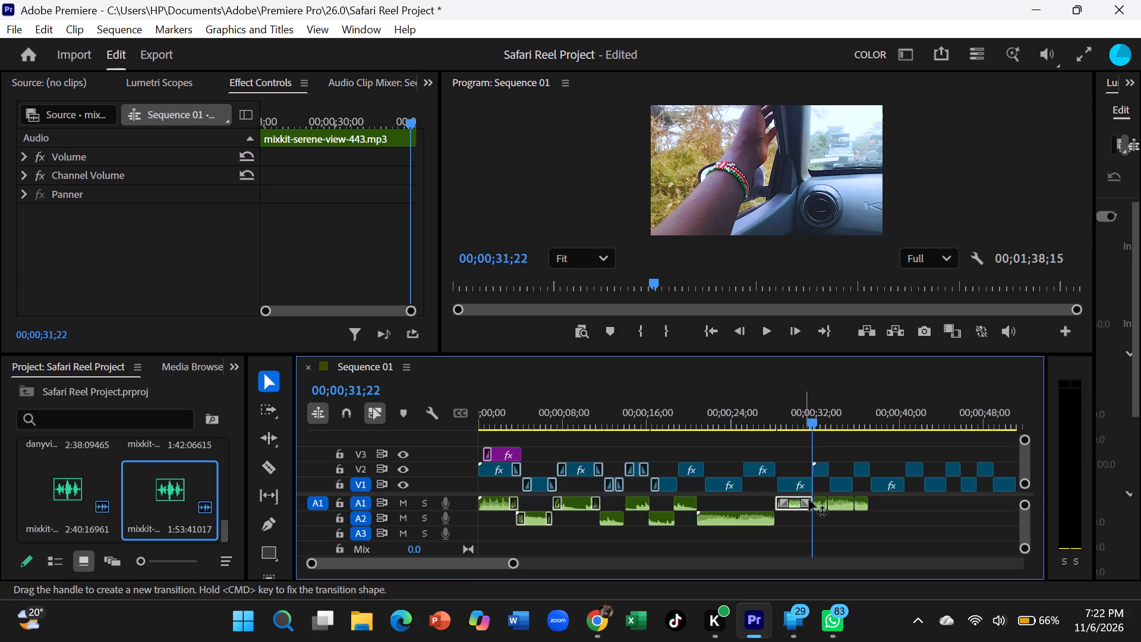
{"action": "left_click_drag", "start_coordinate": [819, 505], "coordinate": [821, 513]}
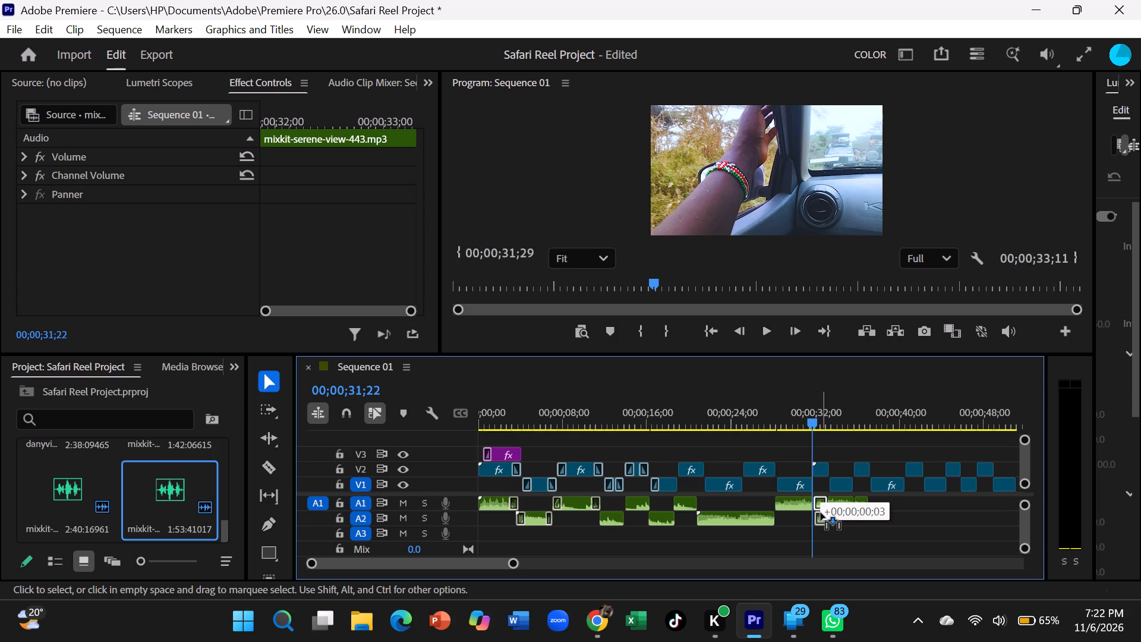
{"action": "left_click_drag", "start_coordinate": [821, 513], "coordinate": [817, 519]}
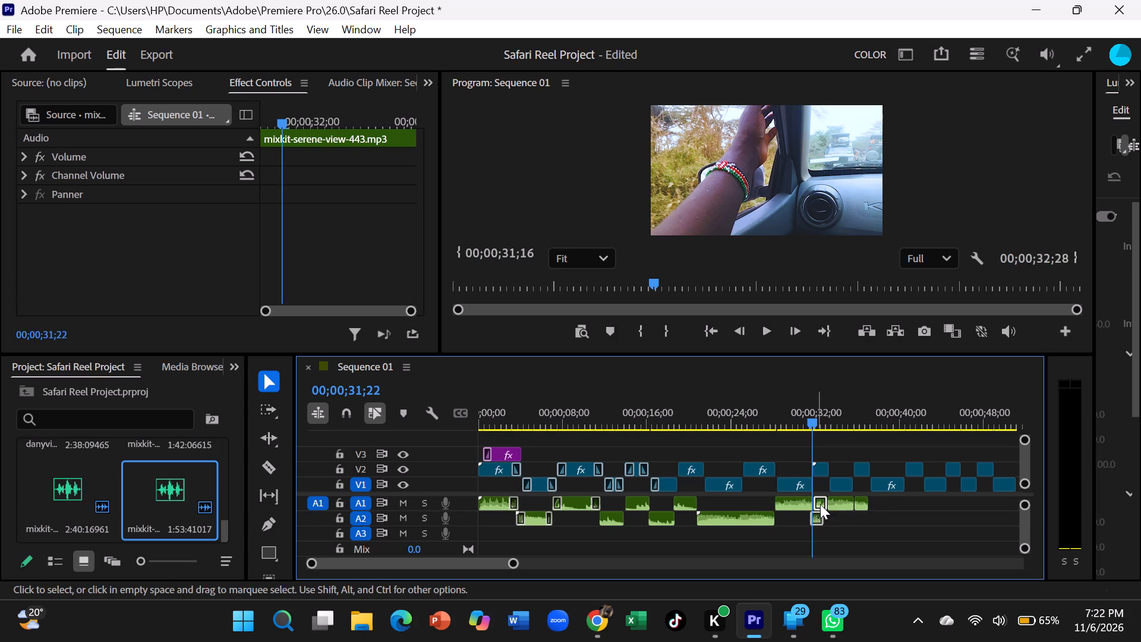
{"action": "left_click", "coordinate": [820, 515]}
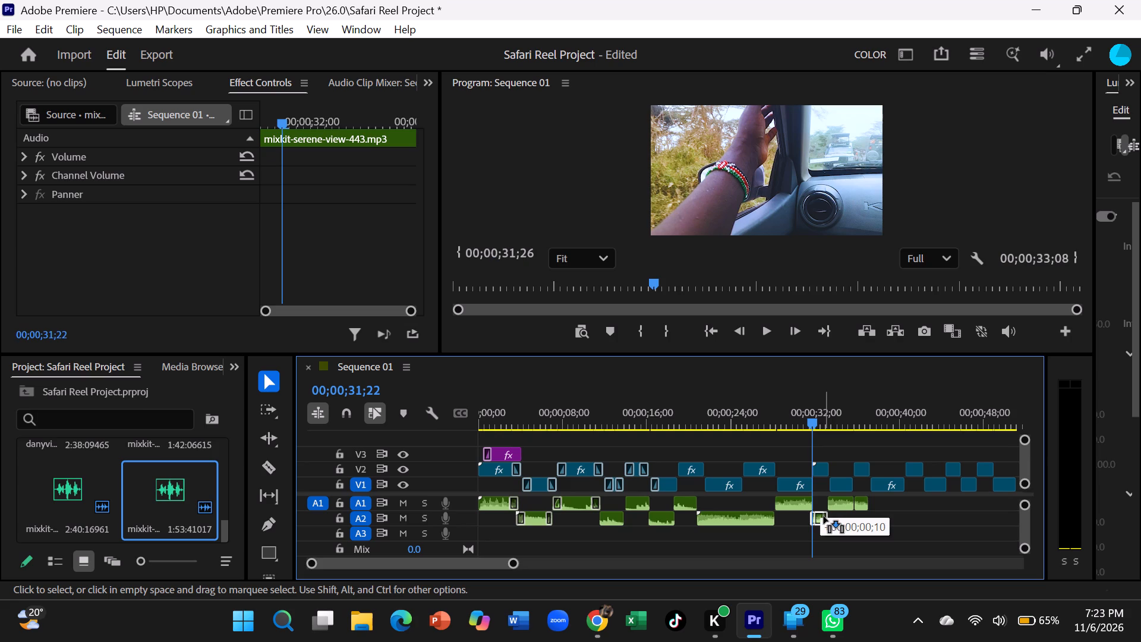
{"action": "left_click_drag", "start_coordinate": [860, 503], "coordinate": [860, 515]}
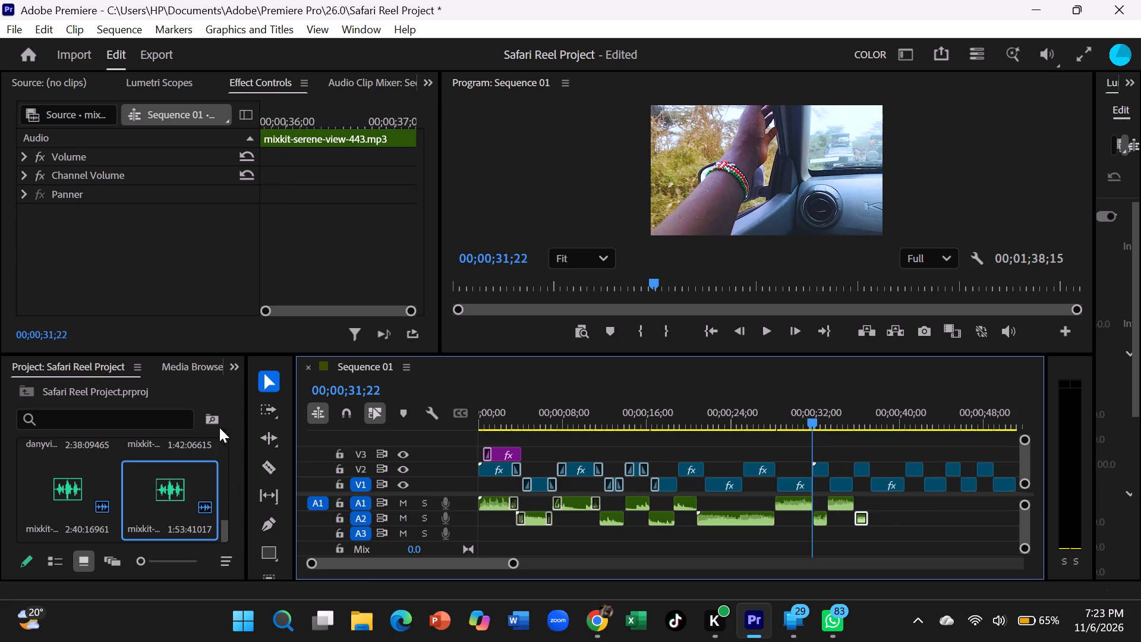
Apply Exponential Fade to the ends of the two A2 clips finishing at about 14 and 18 seconds.
{"action": "left_click", "coordinate": [232, 366]}
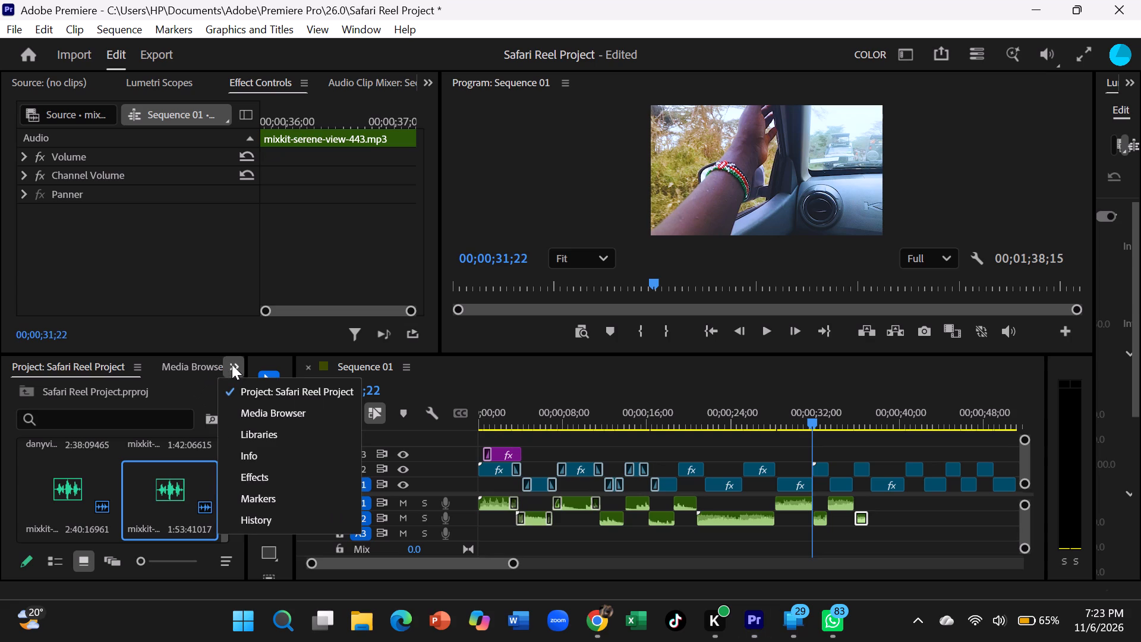
{"action": "left_click", "coordinate": [248, 471]}
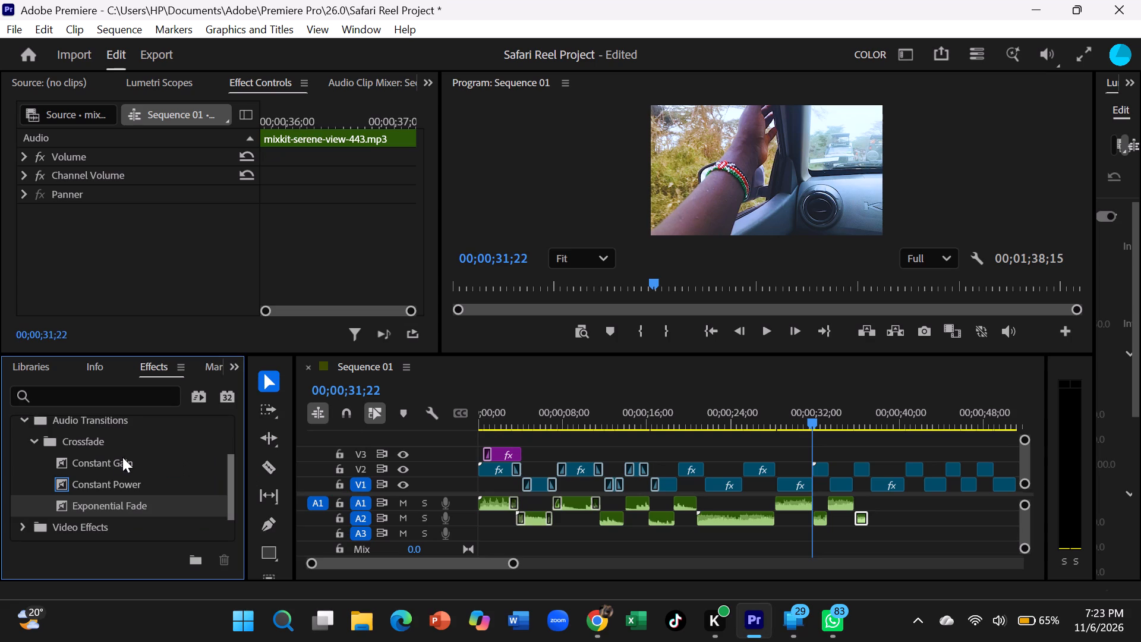
{"action": "left_click_drag", "start_coordinate": [124, 510], "coordinate": [395, 523]}
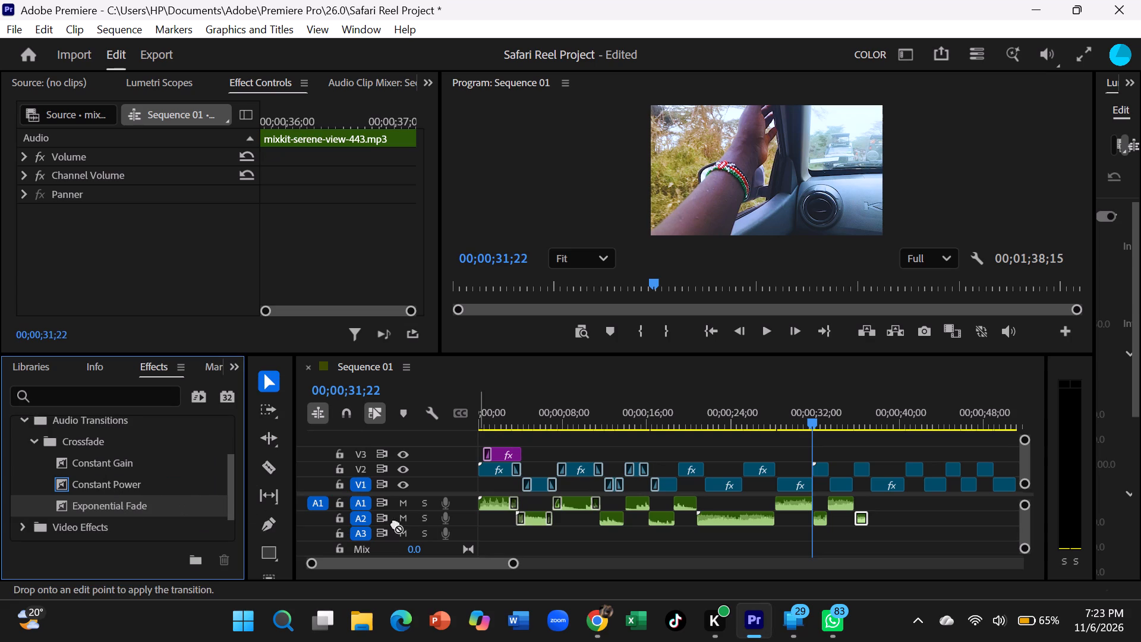
{"action": "left_click_drag", "start_coordinate": [395, 523], "coordinate": [597, 513]}
{"action": "left_click_drag", "start_coordinate": [597, 513], "coordinate": [615, 523]}
{"action": "left_click_drag", "start_coordinate": [615, 523], "coordinate": [613, 524]}
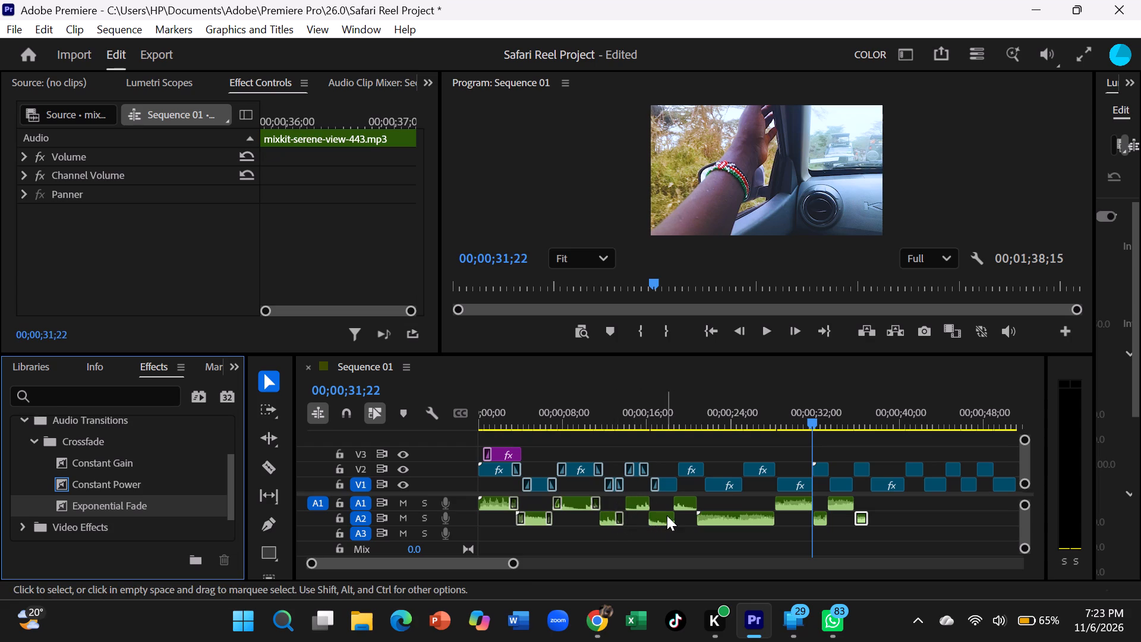
{"action": "left_click_drag", "start_coordinate": [71, 500], "coordinate": [456, 515]}
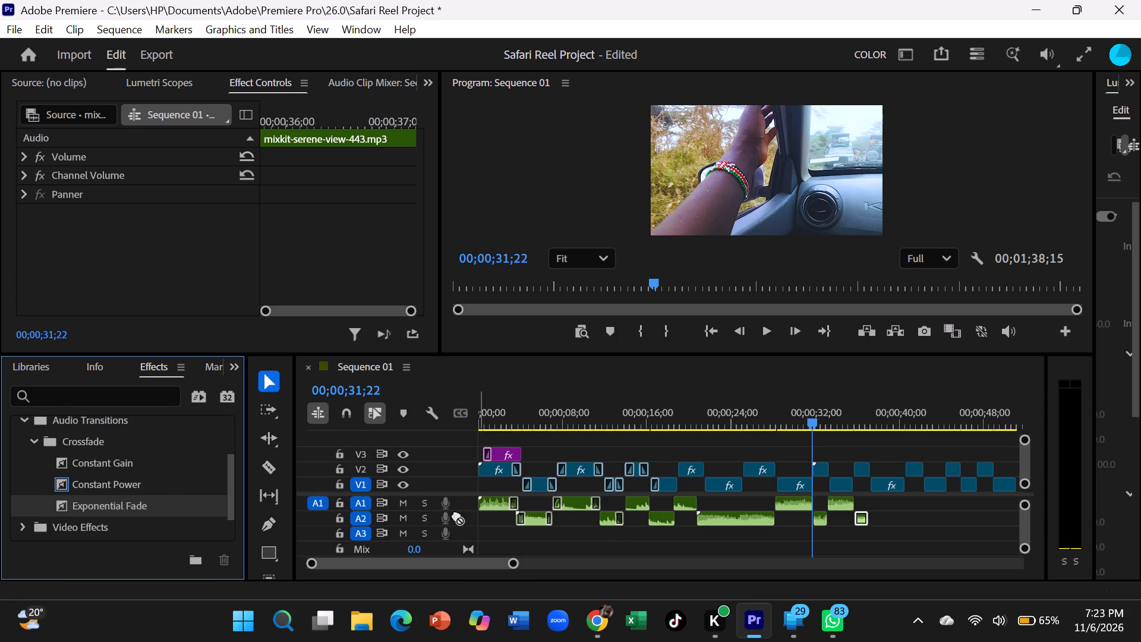
{"action": "left_click_drag", "start_coordinate": [456, 515], "coordinate": [708, 521]}
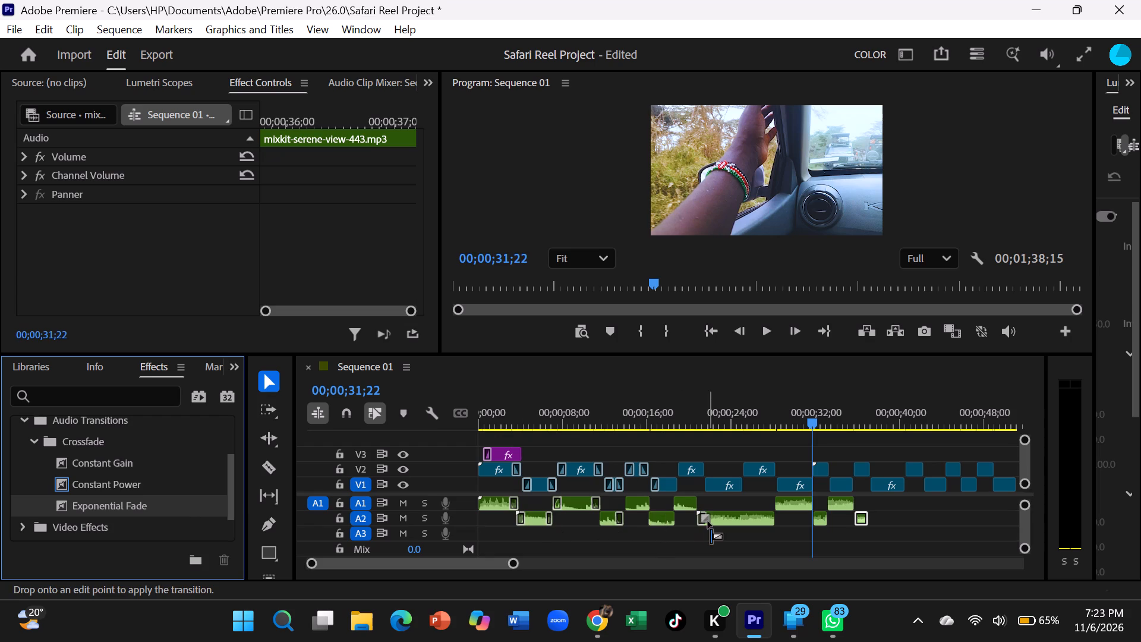
{"action": "left_click_drag", "start_coordinate": [708, 521], "coordinate": [669, 523]}
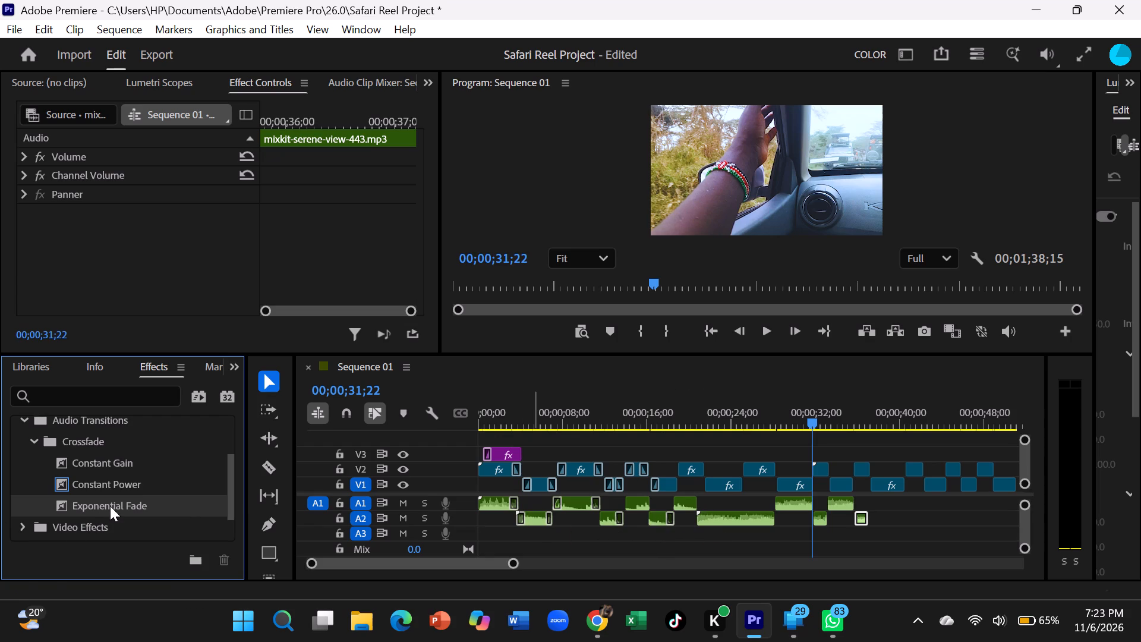
Apply Exponential Fade to the end of the long serene-view piece on A2 and the start of the short piece at about 32 seconds.
{"action": "left_click_drag", "start_coordinate": [110, 506], "coordinate": [764, 515]}
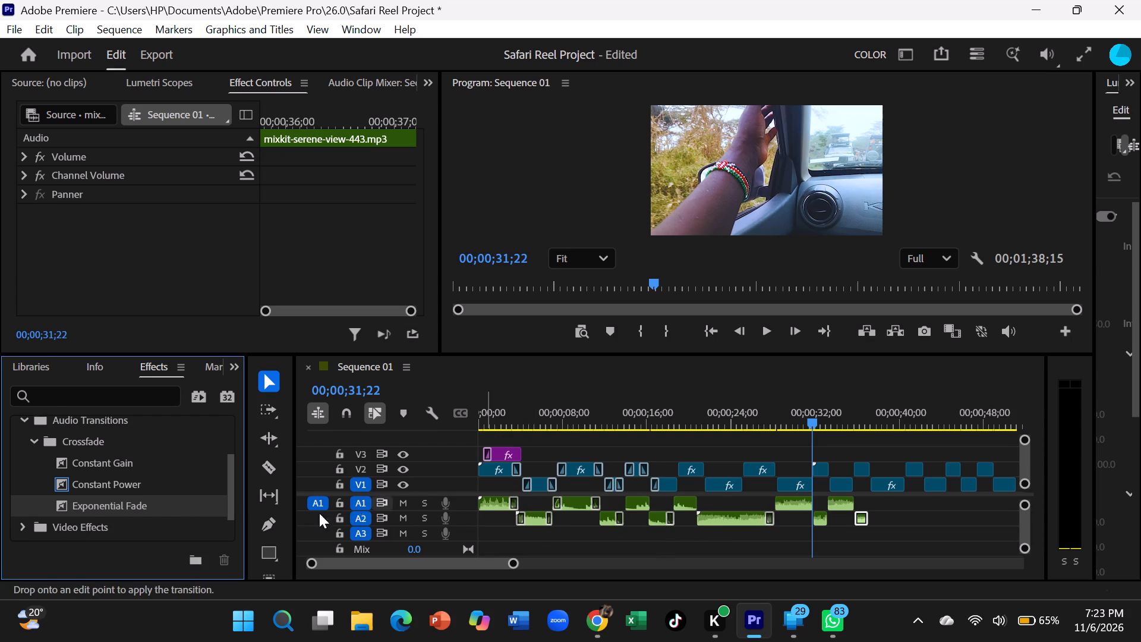
{"action": "left_click_drag", "start_coordinate": [149, 508], "coordinate": [808, 519]}
{"action": "left_click_drag", "start_coordinate": [808, 519], "coordinate": [819, 518]}
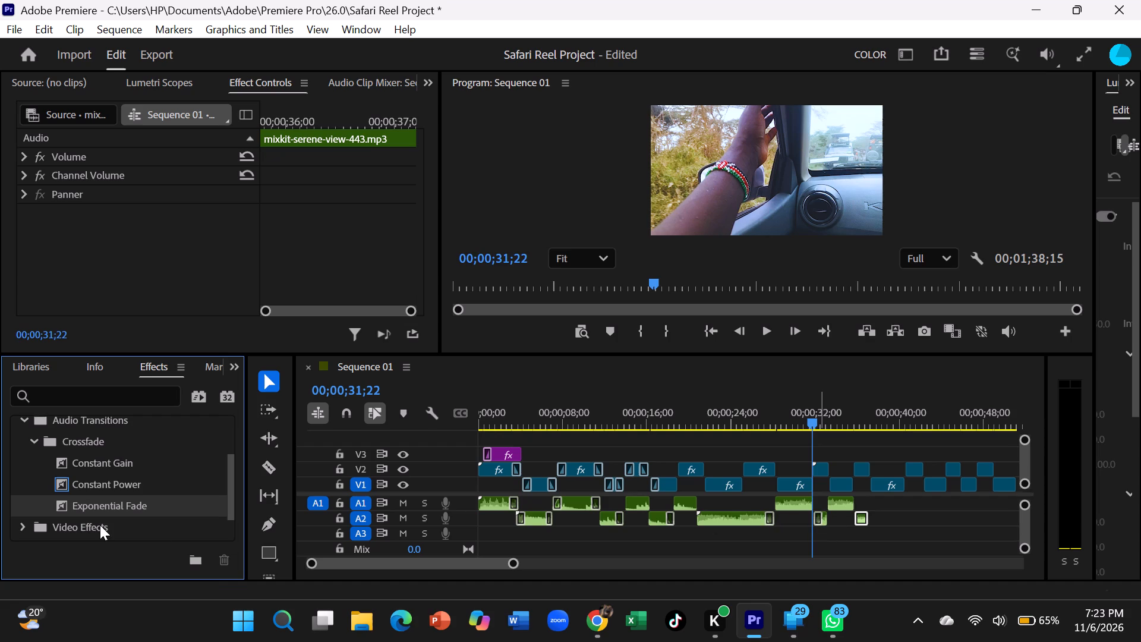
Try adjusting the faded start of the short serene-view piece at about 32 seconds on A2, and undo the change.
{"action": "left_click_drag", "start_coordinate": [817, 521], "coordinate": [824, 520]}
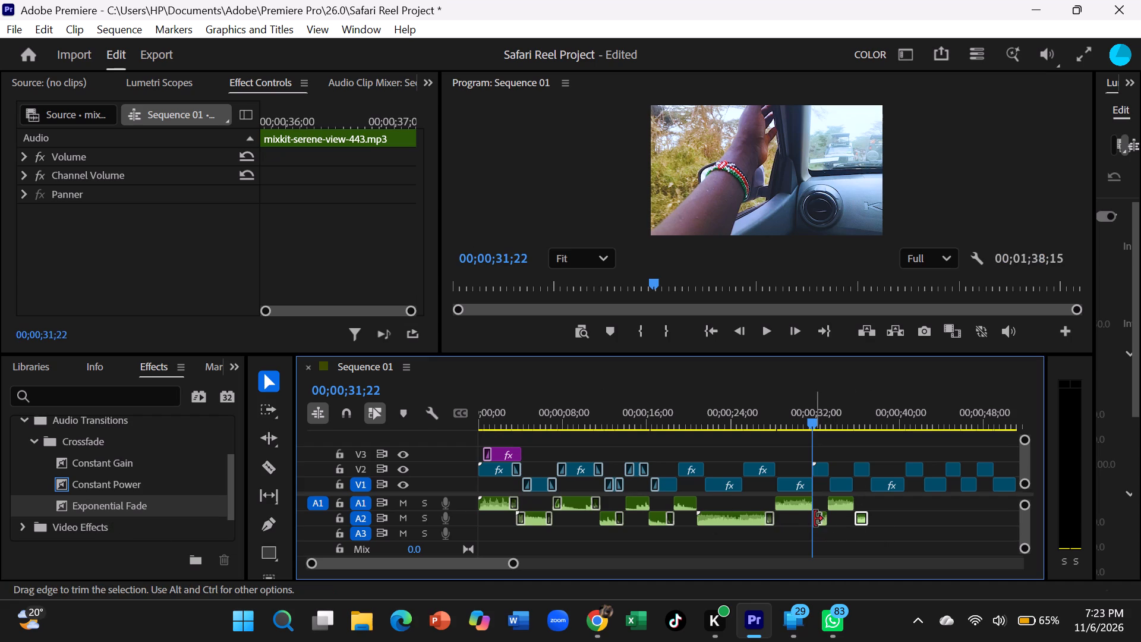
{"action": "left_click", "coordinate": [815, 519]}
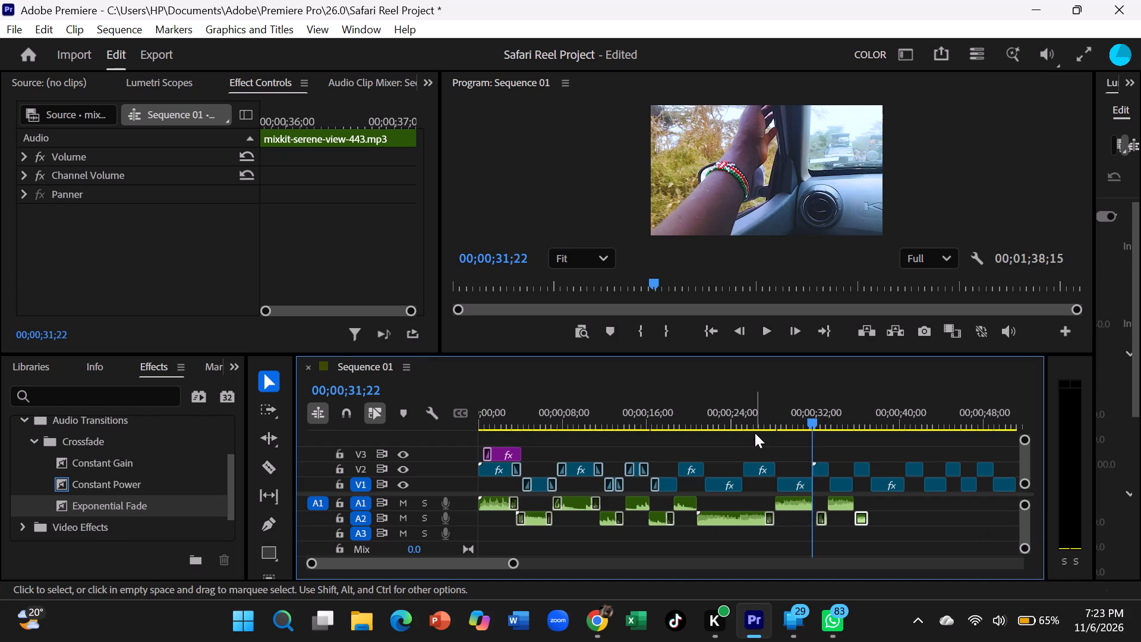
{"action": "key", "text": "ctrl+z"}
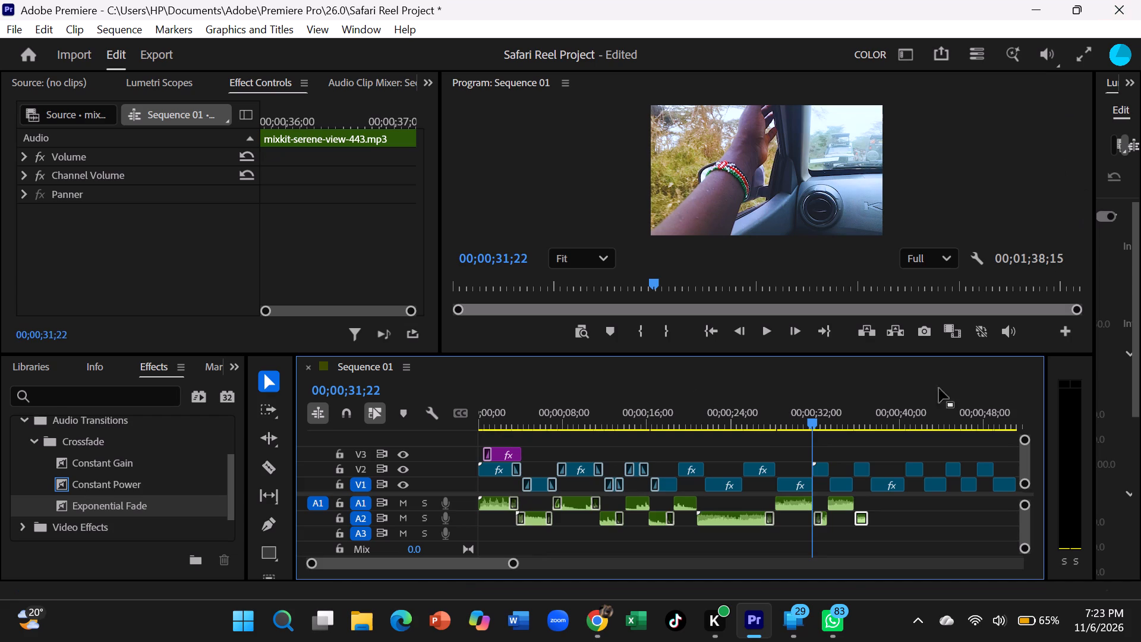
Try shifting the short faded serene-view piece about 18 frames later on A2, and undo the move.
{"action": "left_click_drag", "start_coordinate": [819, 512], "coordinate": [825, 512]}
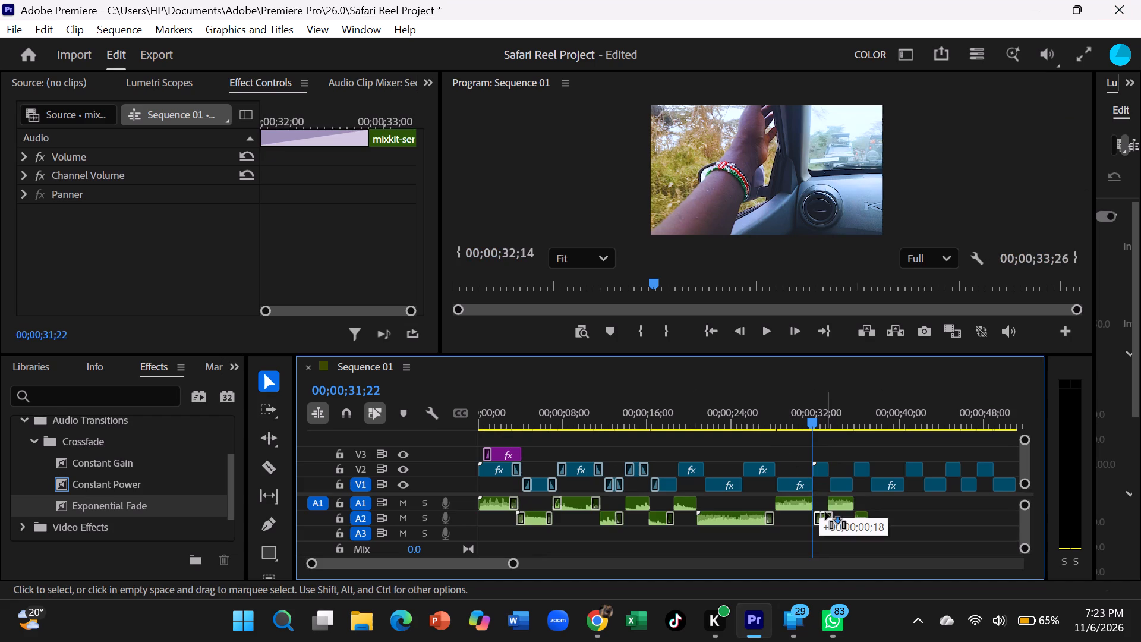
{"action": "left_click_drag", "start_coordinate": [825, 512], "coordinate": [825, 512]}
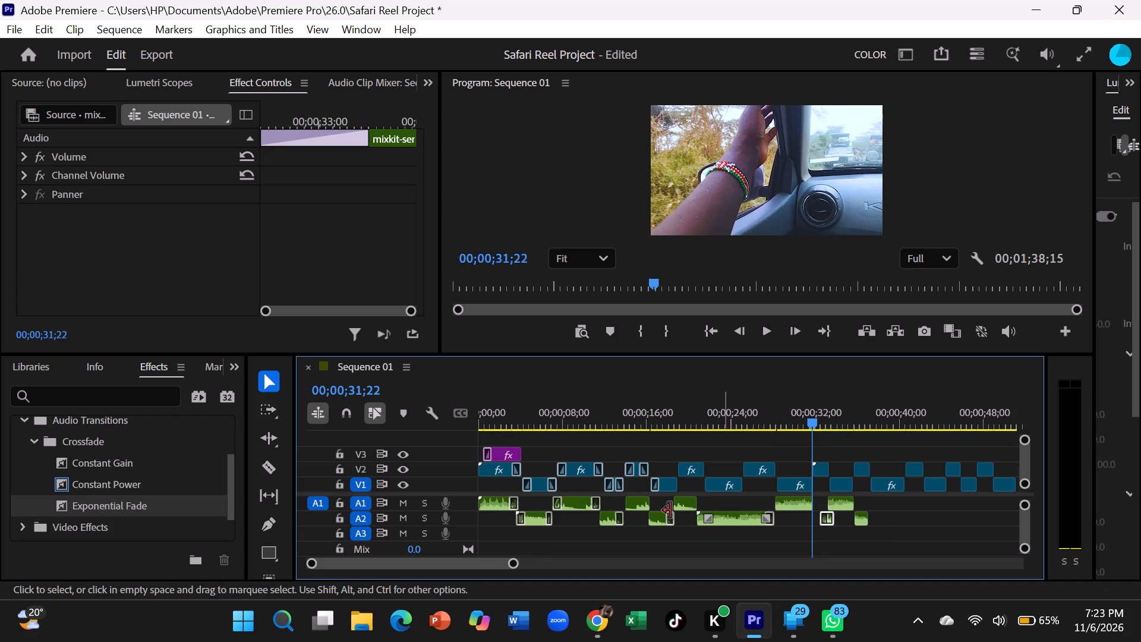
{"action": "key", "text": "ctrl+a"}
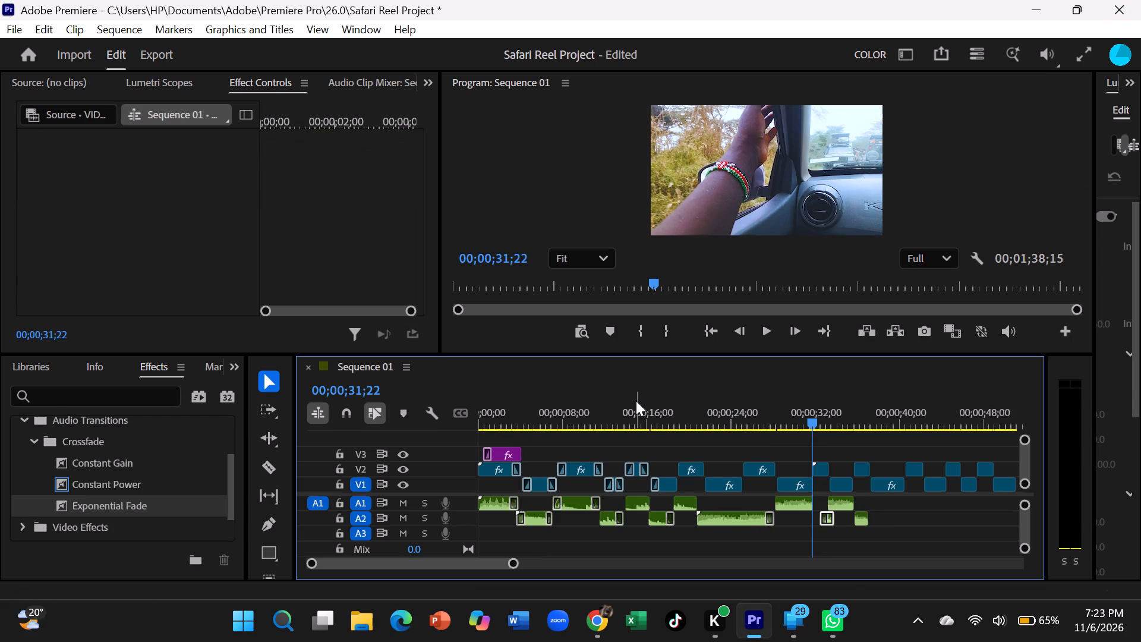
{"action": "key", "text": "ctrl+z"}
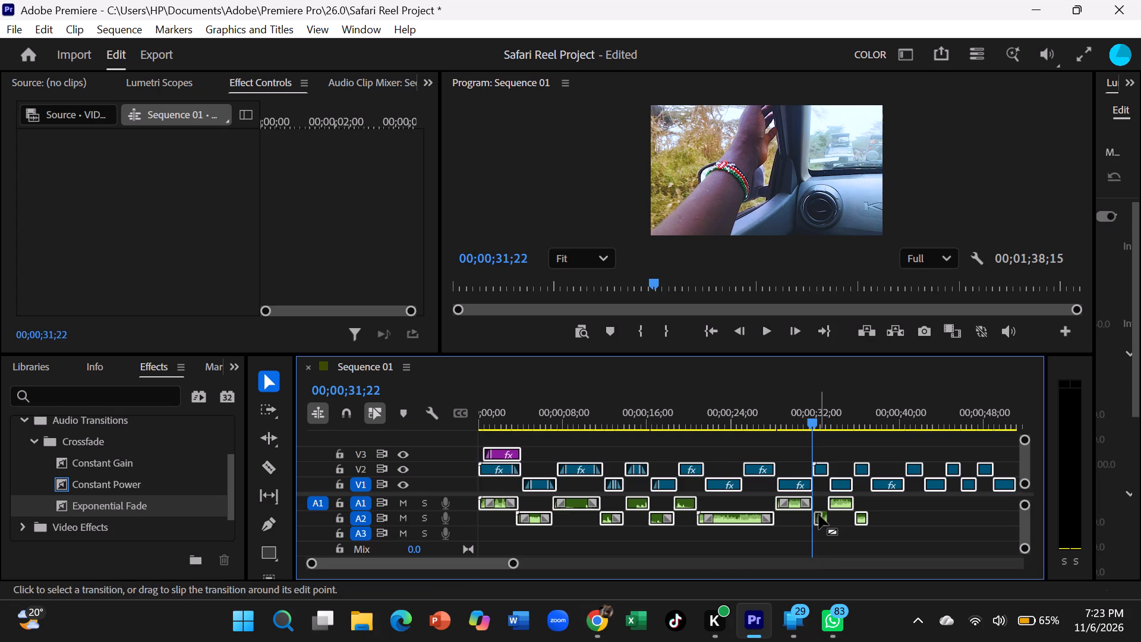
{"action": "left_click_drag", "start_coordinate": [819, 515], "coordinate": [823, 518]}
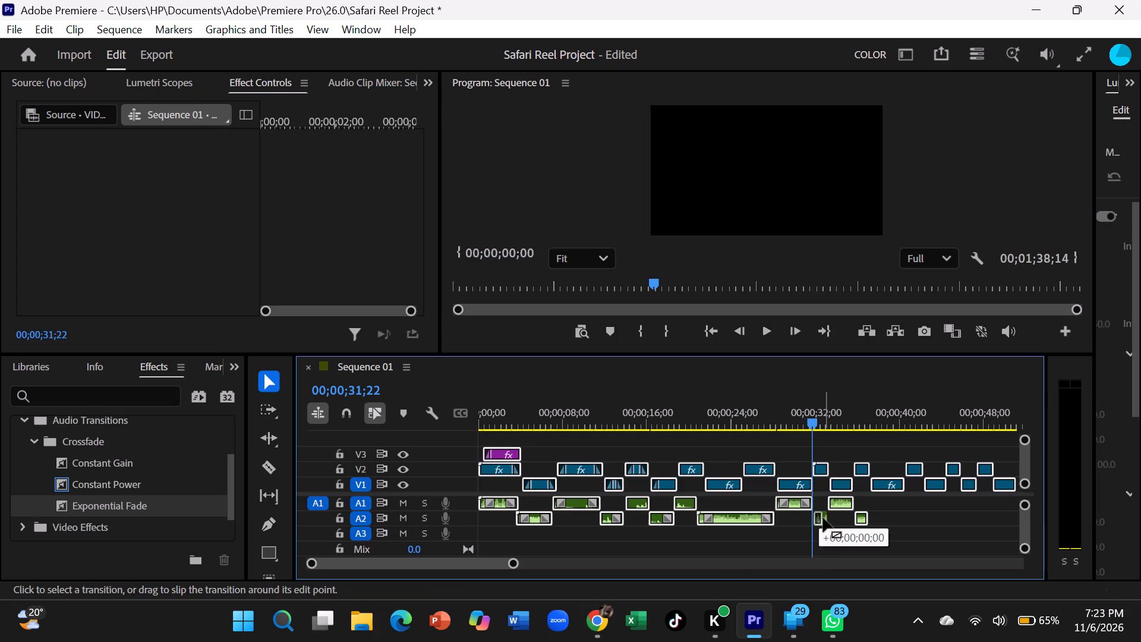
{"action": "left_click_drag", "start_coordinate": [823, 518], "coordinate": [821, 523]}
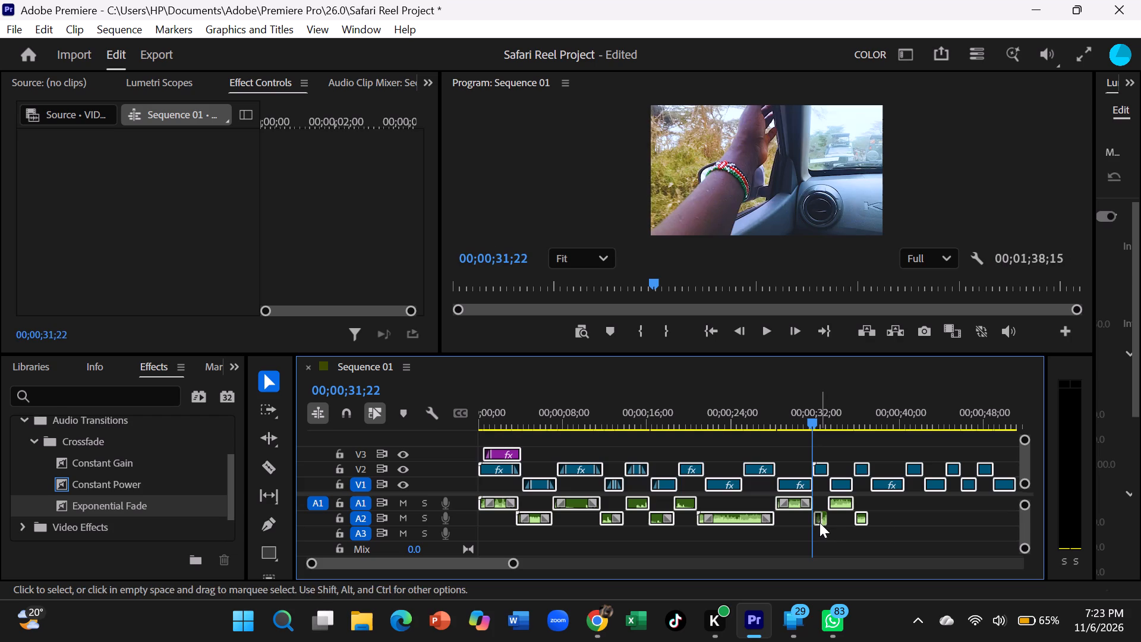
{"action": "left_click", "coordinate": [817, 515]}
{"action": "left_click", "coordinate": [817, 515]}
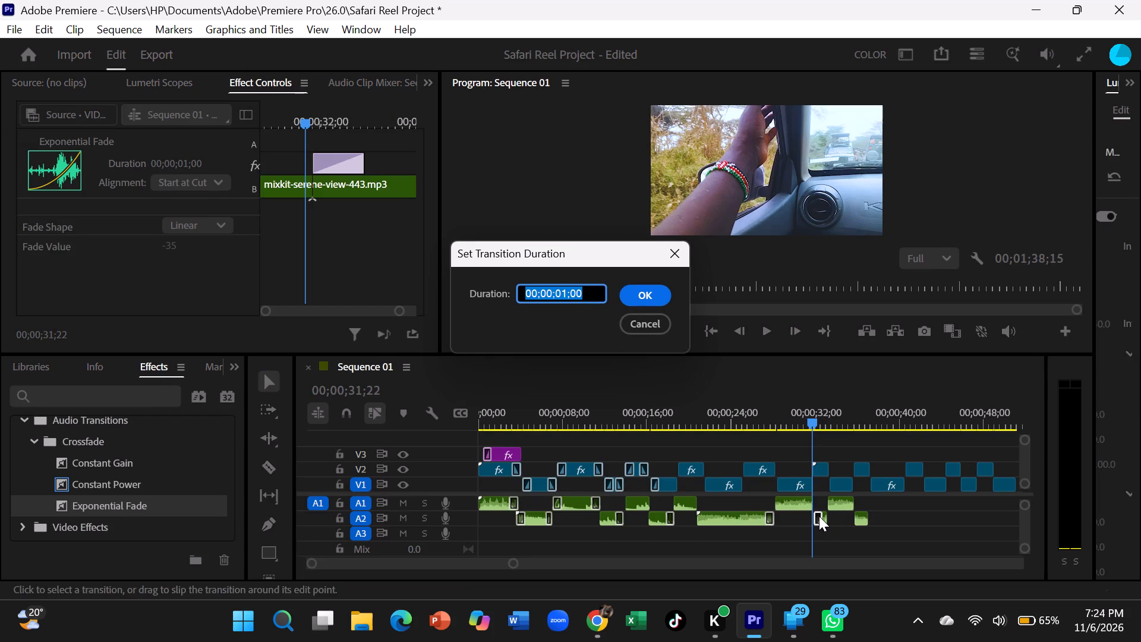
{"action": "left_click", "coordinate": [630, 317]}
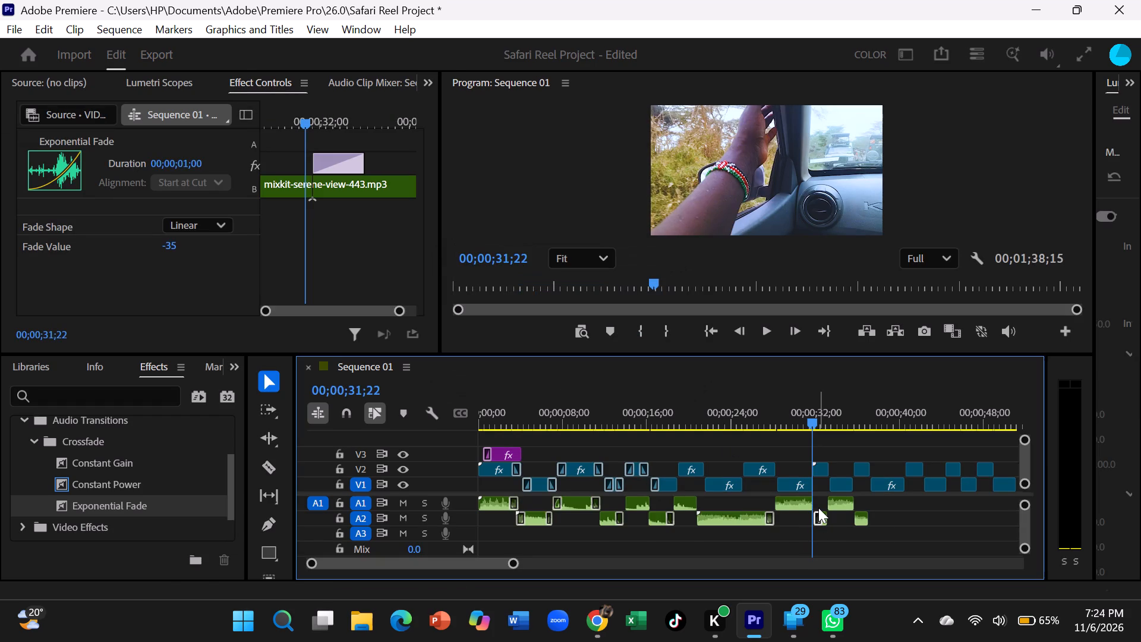
Clear the Exponential Fade from the start of the short serene-view piece at about 32 seconds on A2.
{"action": "right_click", "coordinate": [818, 519]}
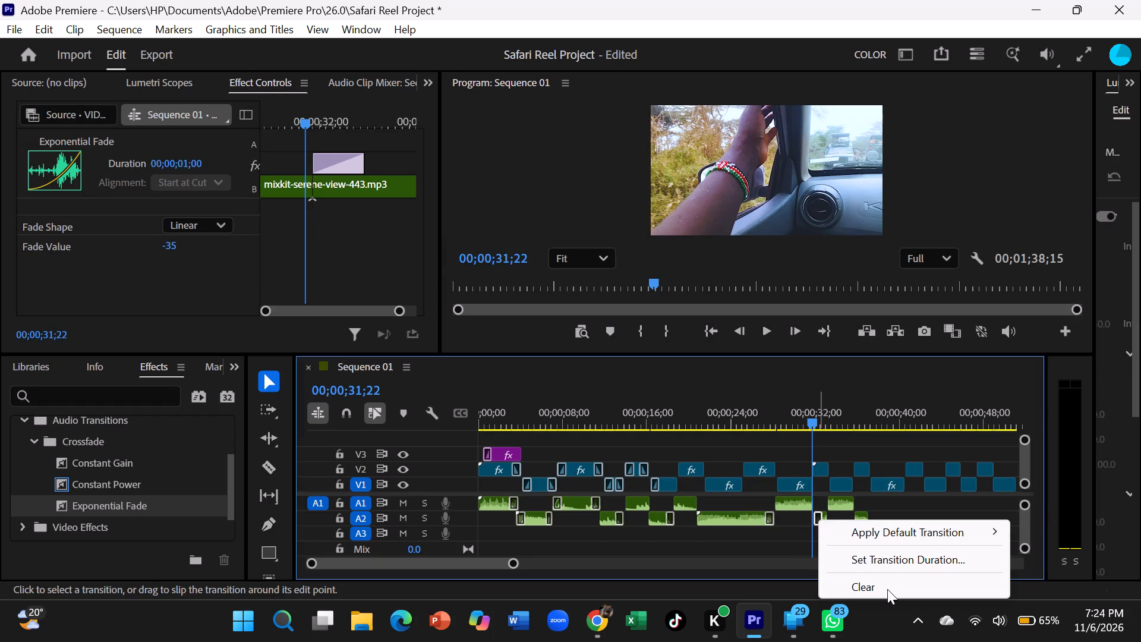
{"action": "left_click", "coordinate": [882, 584]}
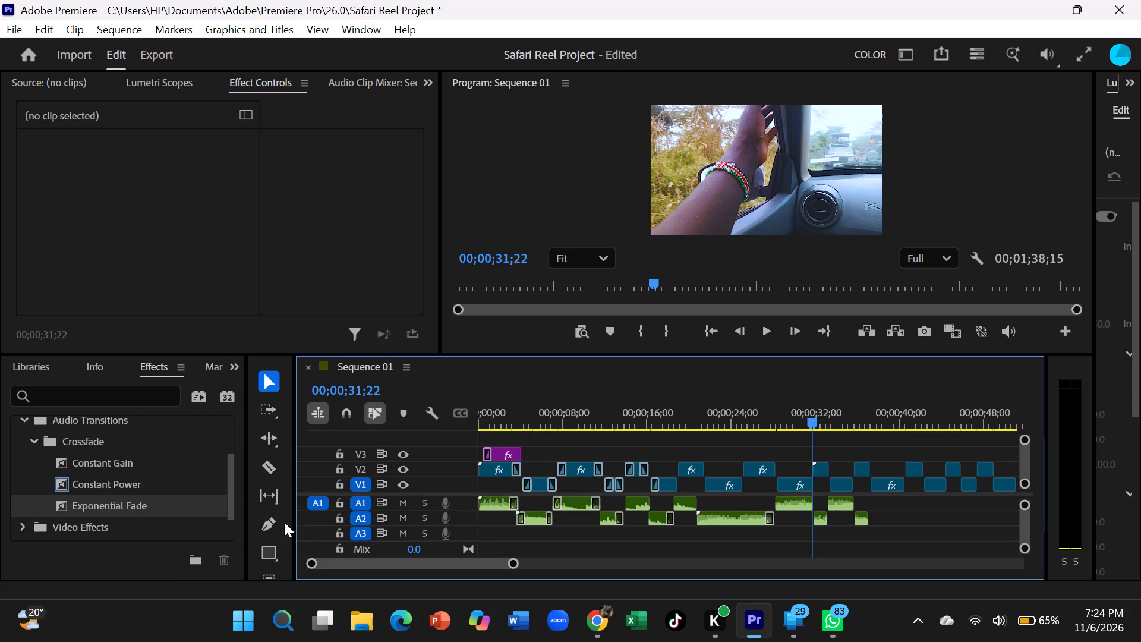
Apply Exponential Fade to the ends of the two short A2 pieces finishing at about 33 and 37 seconds.
{"action": "left_click_drag", "start_coordinate": [173, 507], "coordinate": [785, 534]}
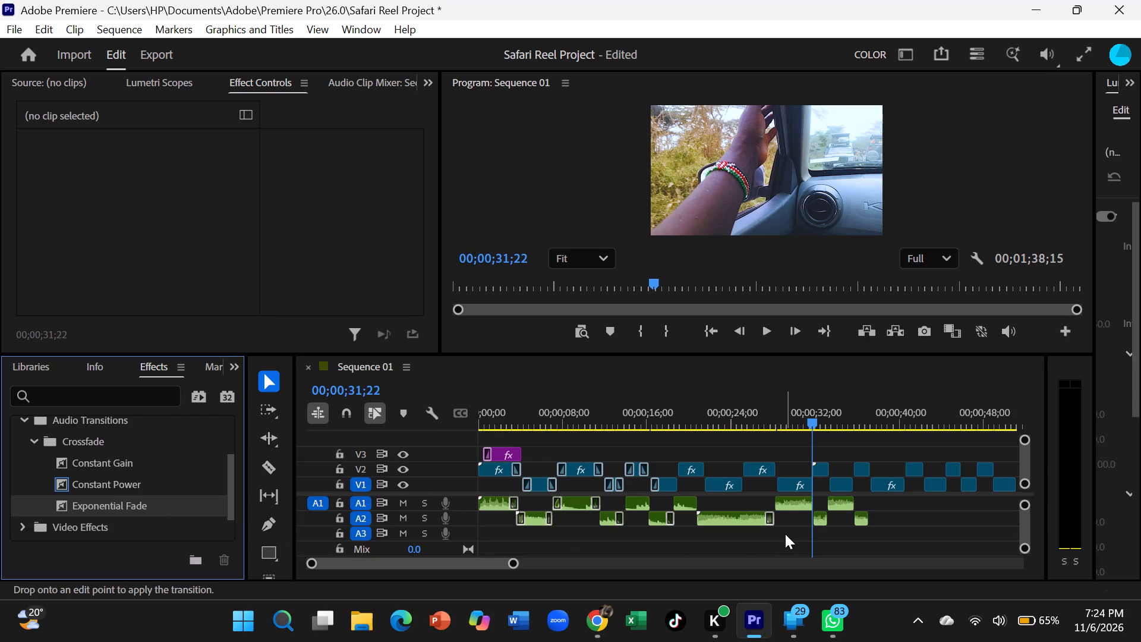
{"action": "left_click_drag", "start_coordinate": [785, 534], "coordinate": [822, 518]}
{"action": "left_click_drag", "start_coordinate": [166, 504], "coordinate": [748, 521]}
{"action": "left_click_drag", "start_coordinate": [748, 521], "coordinate": [863, 520]}
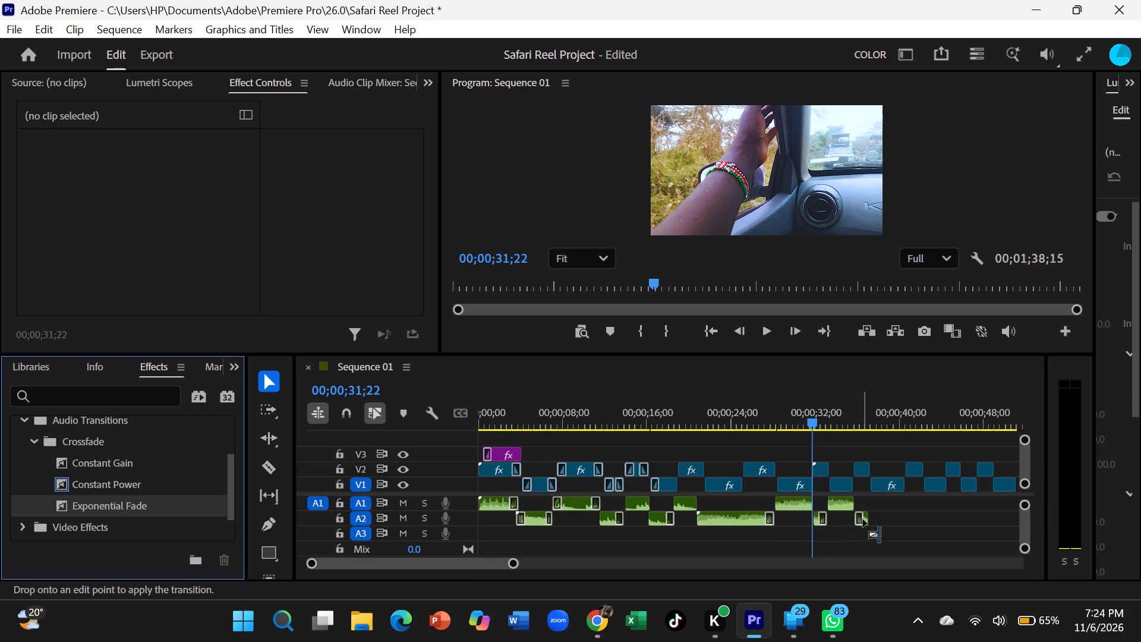
{"action": "left_click_drag", "start_coordinate": [863, 520], "coordinate": [865, 522]}
{"action": "left_click_drag", "start_coordinate": [865, 522], "coordinate": [868, 522]}
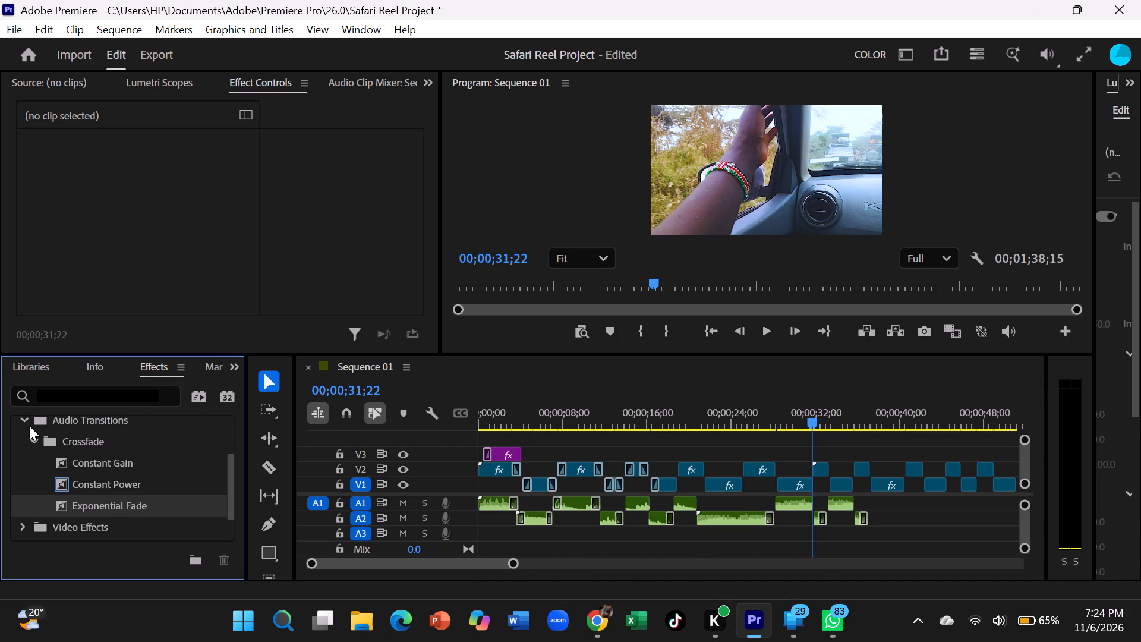
Apply Constant Power to the starts of the A1 clips beginning at about 14 and 19 seconds.
{"action": "left_click_drag", "start_coordinate": [106, 480], "coordinate": [648, 527]}
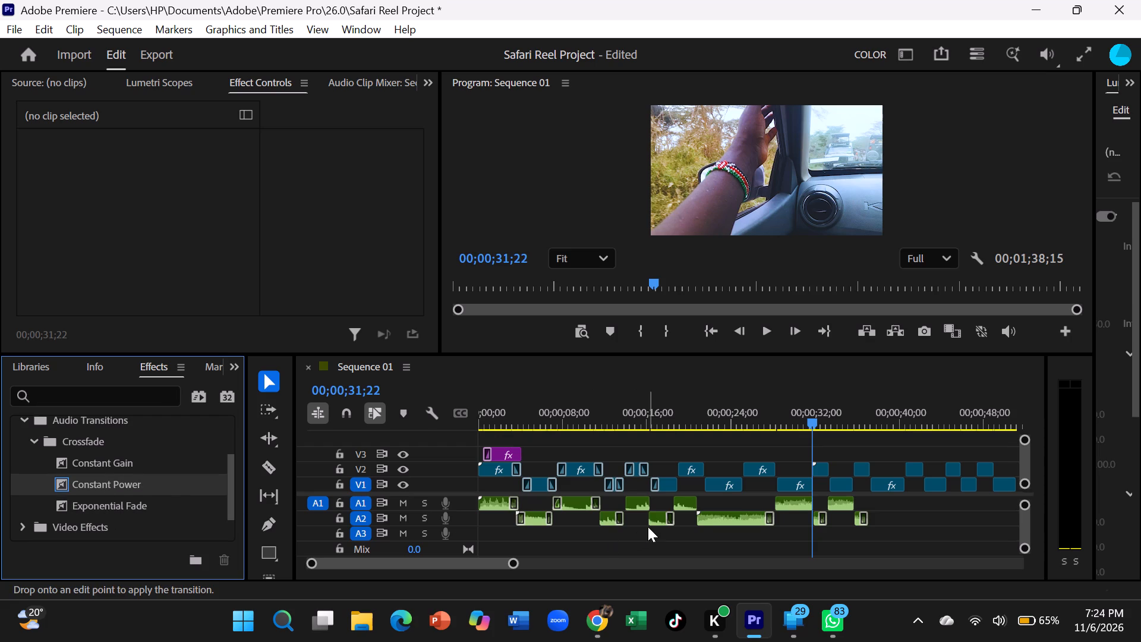
{"action": "left_click_drag", "start_coordinate": [648, 527], "coordinate": [692, 503]}
{"action": "left_click_drag", "start_coordinate": [692, 503], "coordinate": [640, 498]}
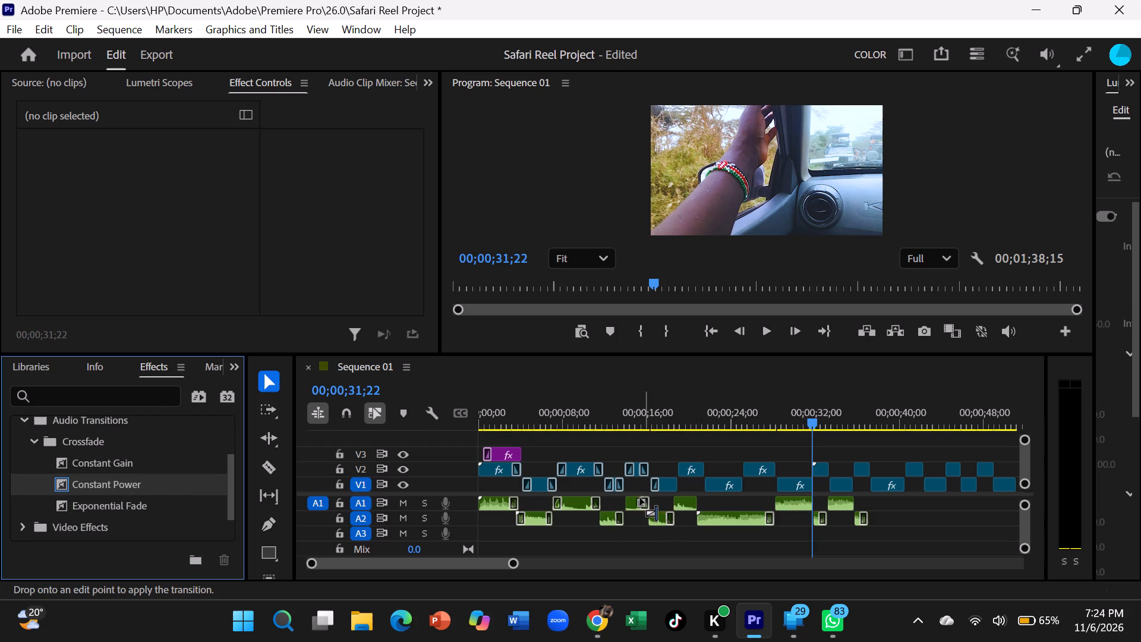
{"action": "left_click_drag", "start_coordinate": [640, 498], "coordinate": [625, 506]}
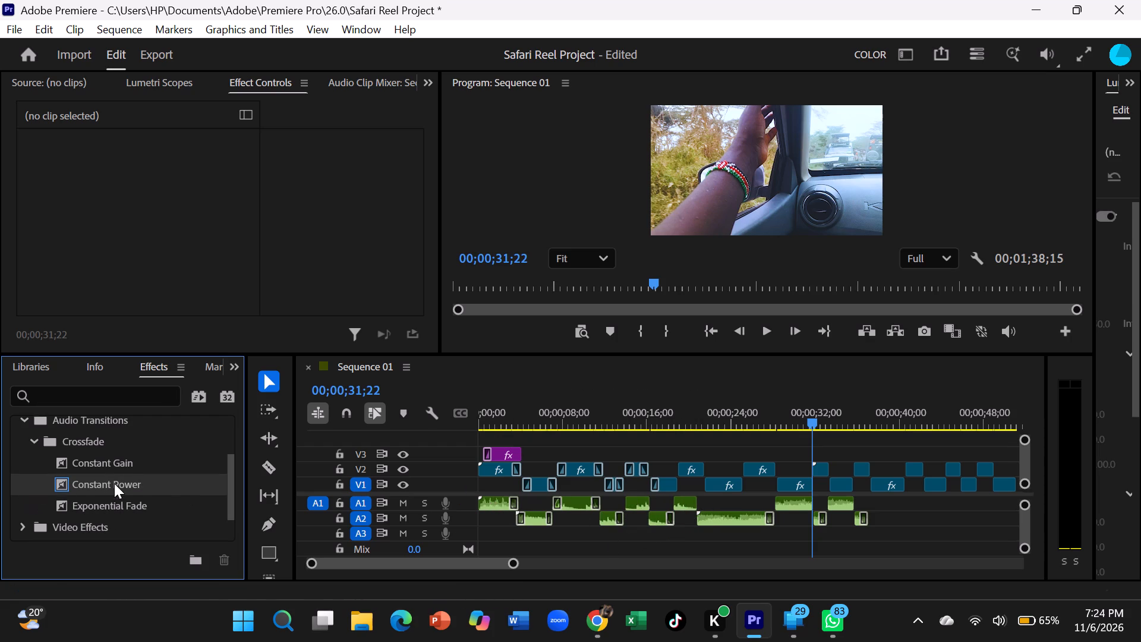
{"action": "left_click_drag", "start_coordinate": [114, 483], "coordinate": [626, 502]}
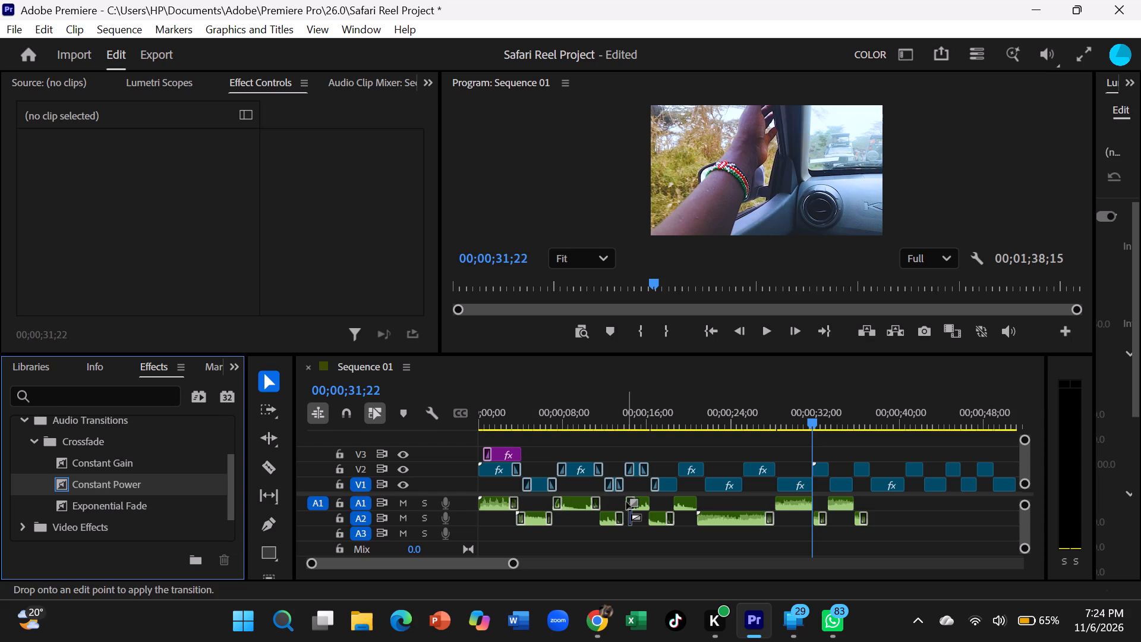
{"action": "left_click_drag", "start_coordinate": [626, 502], "coordinate": [626, 502]}
{"action": "left_click_drag", "start_coordinate": [114, 489], "coordinate": [181, 498]}
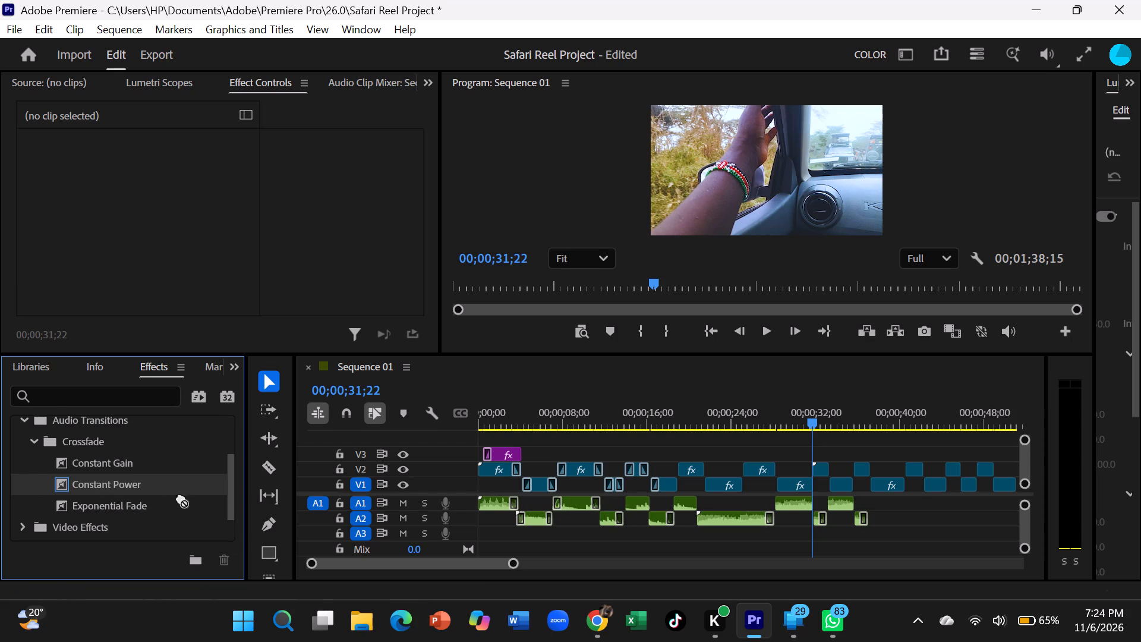
{"action": "left_click_drag", "start_coordinate": [181, 498], "coordinate": [630, 506]}
{"action": "left_click_drag", "start_coordinate": [101, 487], "coordinate": [682, 509]}
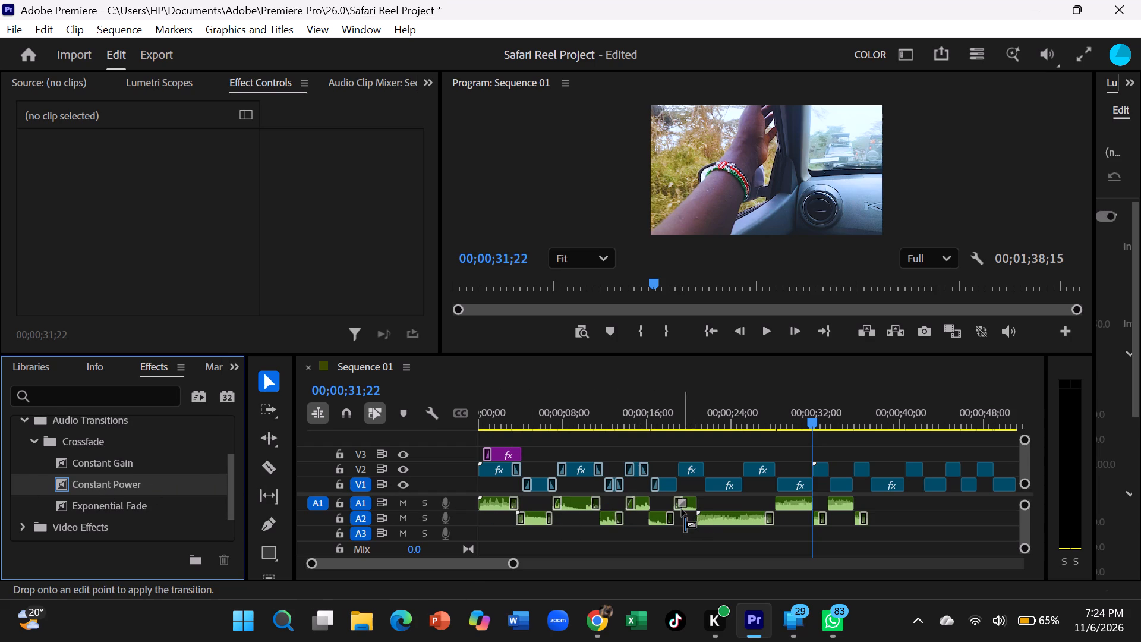
{"action": "left_click_drag", "start_coordinate": [682, 509], "coordinate": [679, 509]}
Apply Constant Power to the starts of the A1 clips beginning at about 28 and 33 seconds.
{"action": "left_click_drag", "start_coordinate": [150, 481], "coordinate": [708, 487]}
{"action": "left_click_drag", "start_coordinate": [708, 487], "coordinate": [774, 504]}
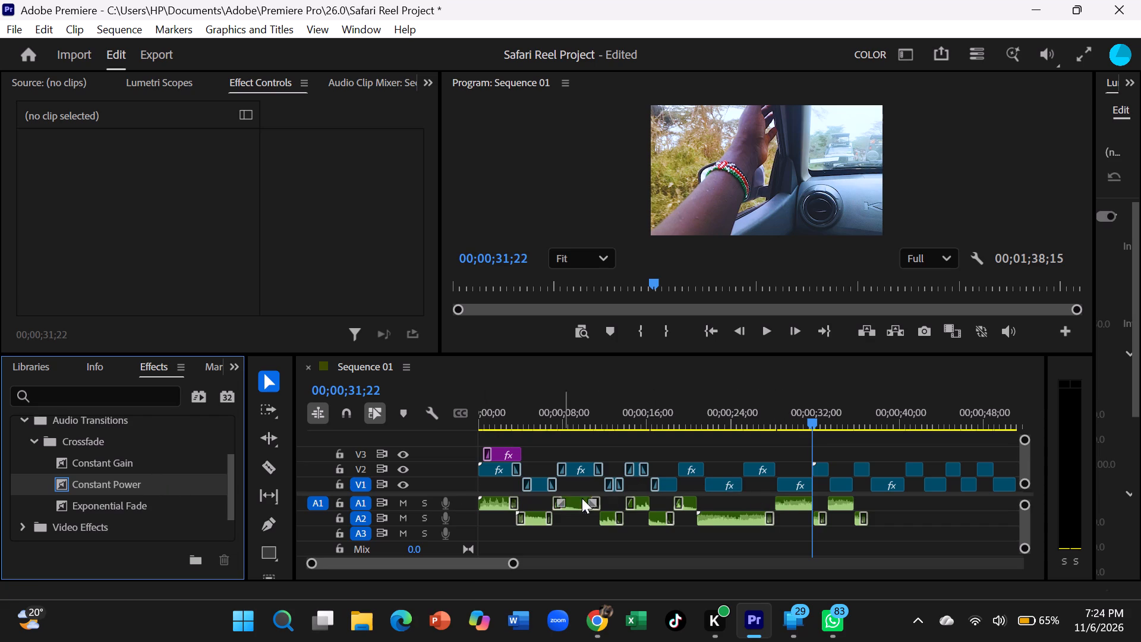
{"action": "left_click_drag", "start_coordinate": [115, 484], "coordinate": [776, 505]}
{"action": "left_click_drag", "start_coordinate": [125, 485], "coordinate": [830, 503]}
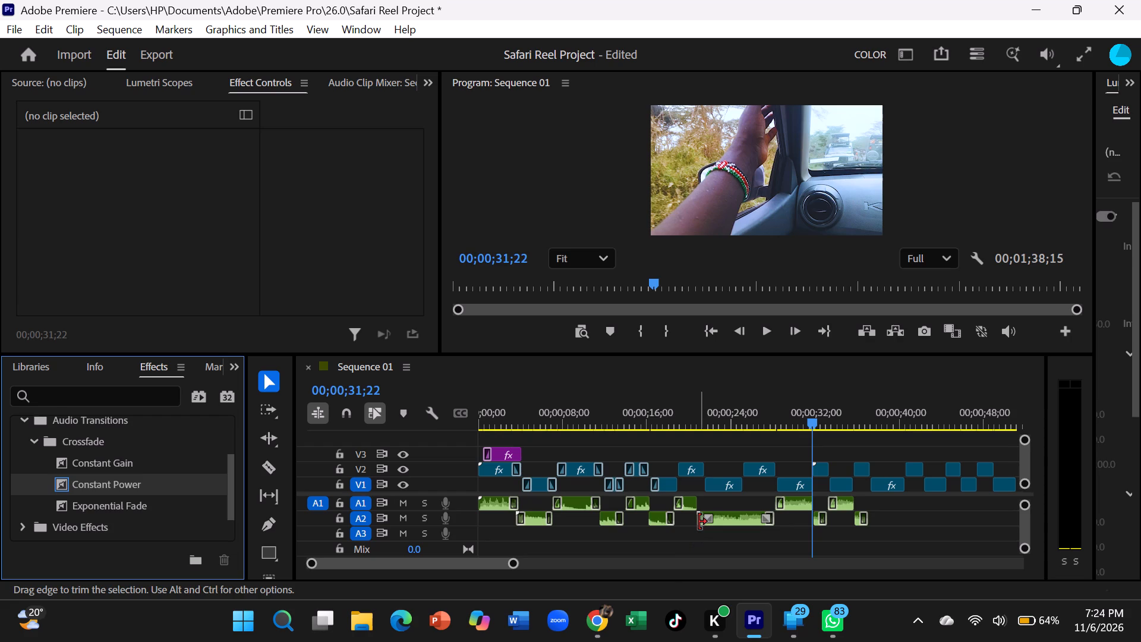
Apply Constant Power to the starts of the A2 clips beginning at about 12 and 21 seconds.
{"action": "left_click_drag", "start_coordinate": [137, 477], "coordinate": [422, 578]}
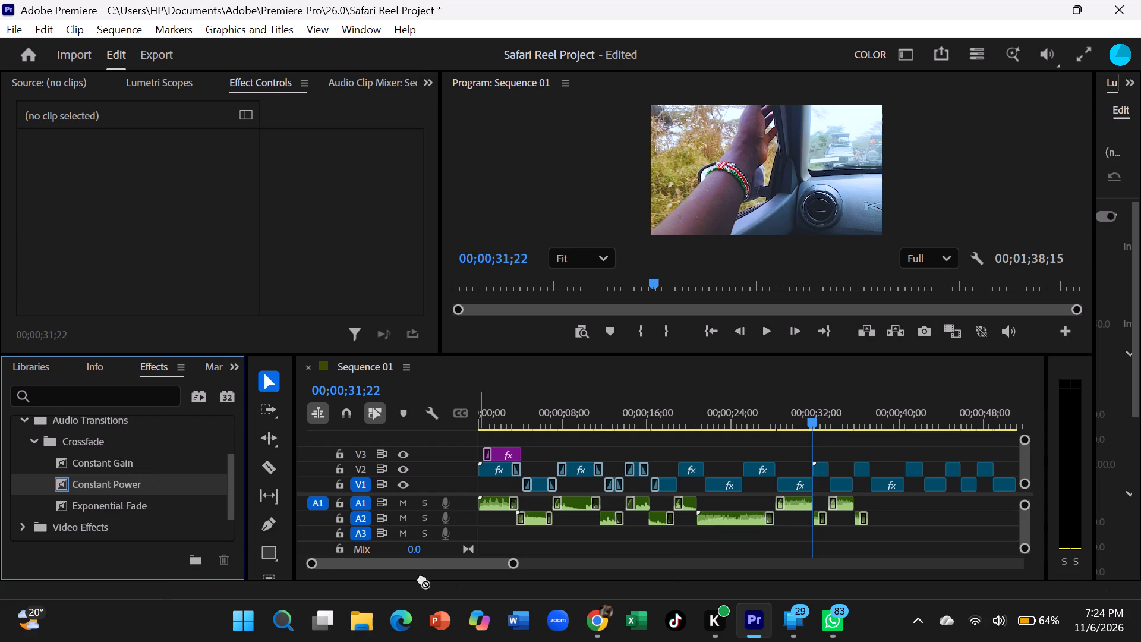
{"action": "left_click_drag", "start_coordinate": [422, 578], "coordinate": [603, 523]}
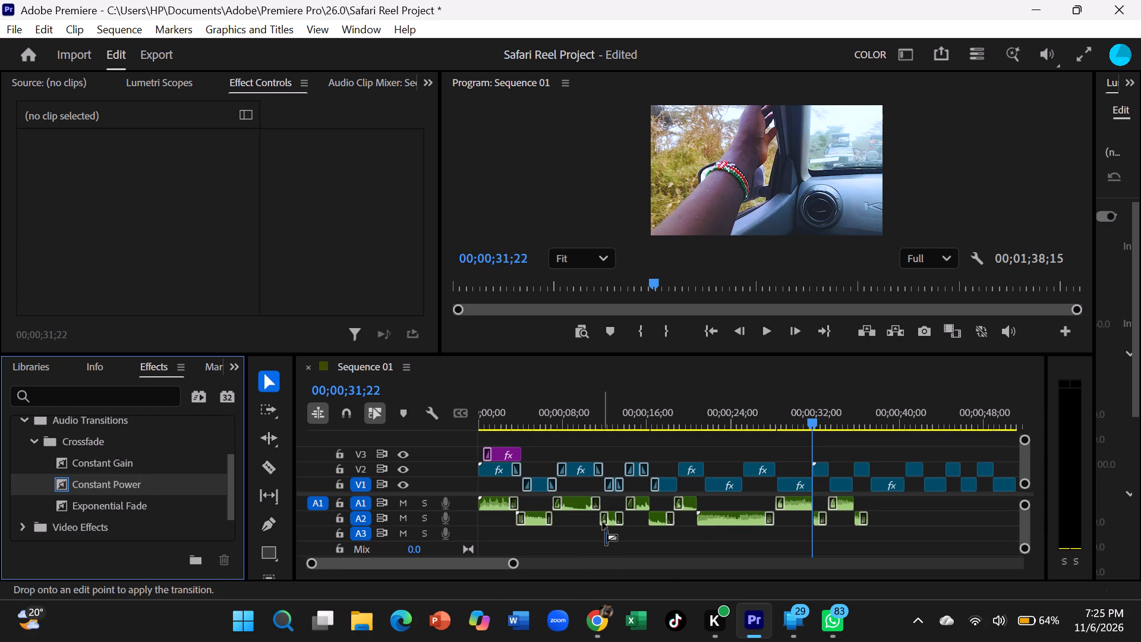
{"action": "left_click_drag", "start_coordinate": [603, 523], "coordinate": [604, 520]}
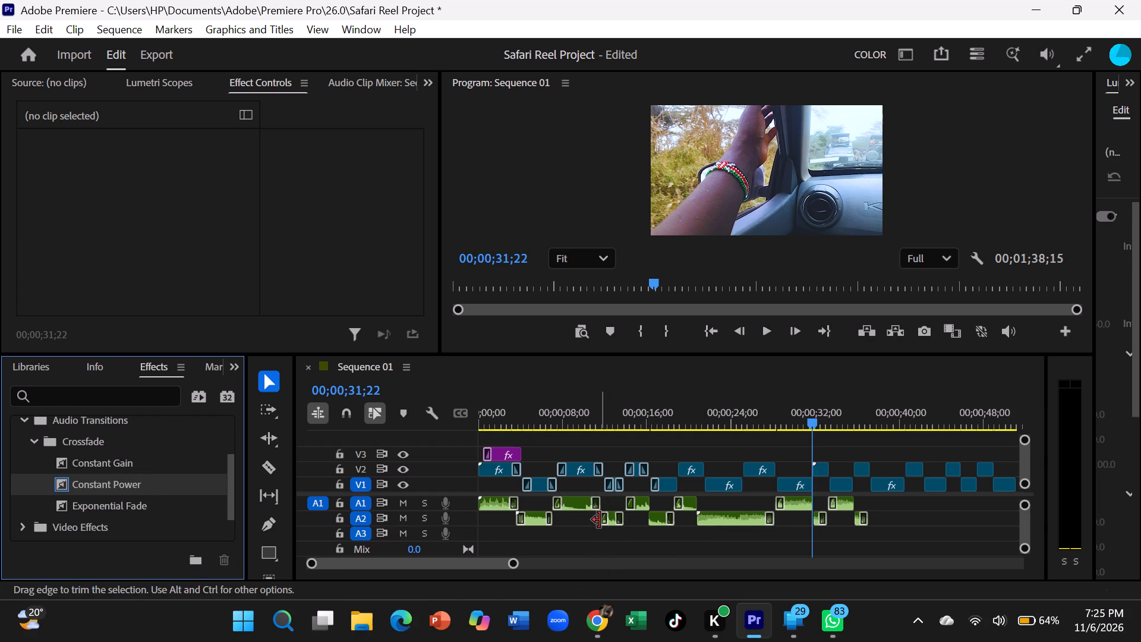
{"action": "left_click_drag", "start_coordinate": [115, 479], "coordinate": [121, 483]}
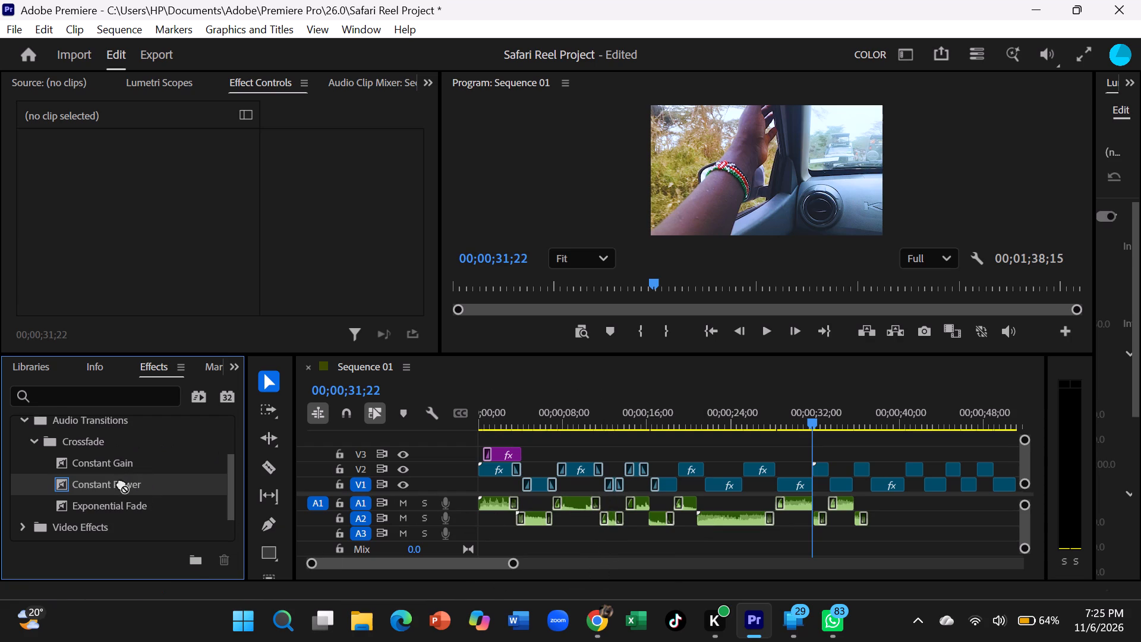
{"action": "left_click_drag", "start_coordinate": [121, 483], "coordinate": [707, 523]}
Apply Exponential Fade to the ends of the A1 clips finishing at about 21 and 32 seconds.
{"action": "left_click_drag", "start_coordinate": [158, 501], "coordinate": [697, 505]}
{"action": "left_click_drag", "start_coordinate": [157, 509], "coordinate": [790, 531]}
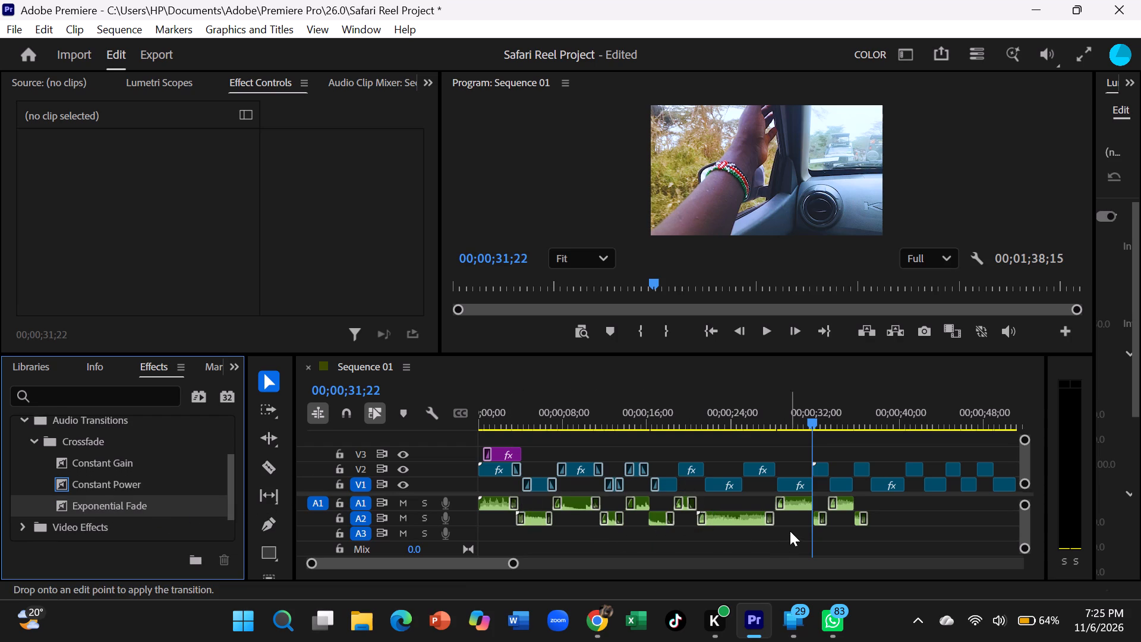
{"action": "left_click_drag", "start_coordinate": [790, 531], "coordinate": [805, 497]}
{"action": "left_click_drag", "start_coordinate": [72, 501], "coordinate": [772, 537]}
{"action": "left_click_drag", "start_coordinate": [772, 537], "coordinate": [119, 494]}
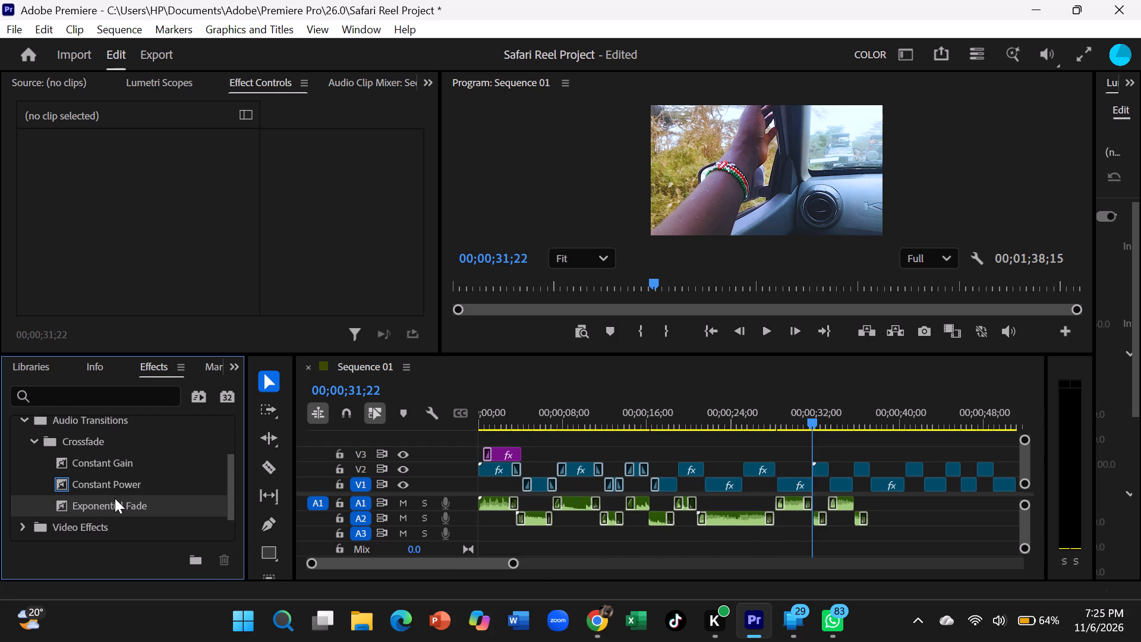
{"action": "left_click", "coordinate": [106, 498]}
Apply Constant Power to the start of the short serene-view piece at about 32 seconds on A2.
{"action": "left_click_drag", "start_coordinate": [117, 482], "coordinate": [129, 488]}
{"action": "left_click_drag", "start_coordinate": [129, 488], "coordinate": [806, 533]}
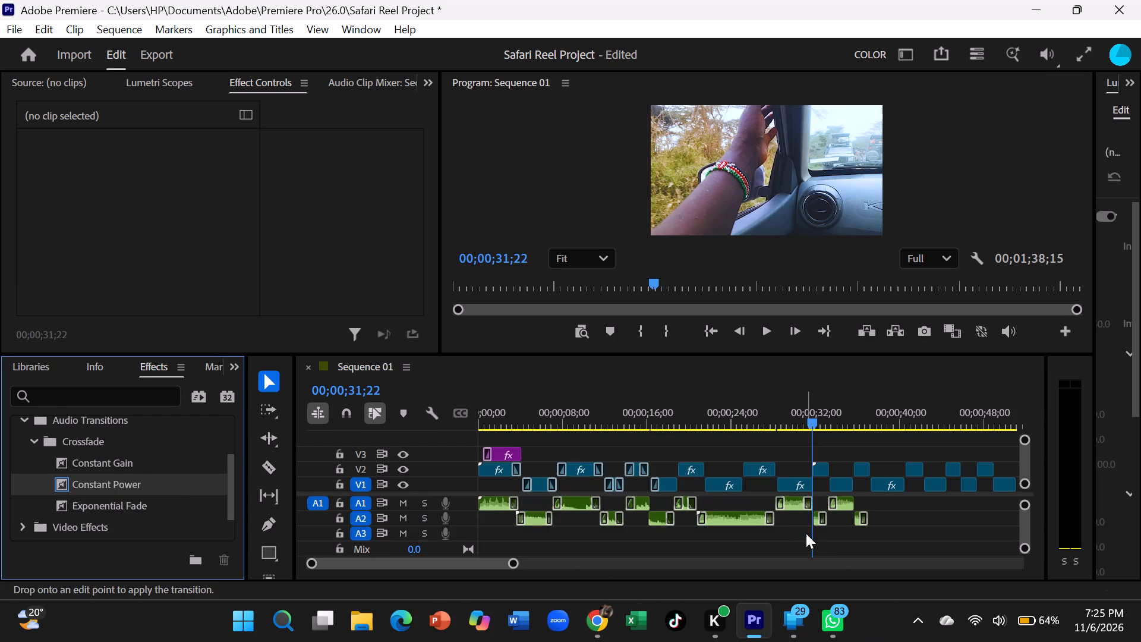
{"action": "left_click_drag", "start_coordinate": [806, 533], "coordinate": [814, 520]}
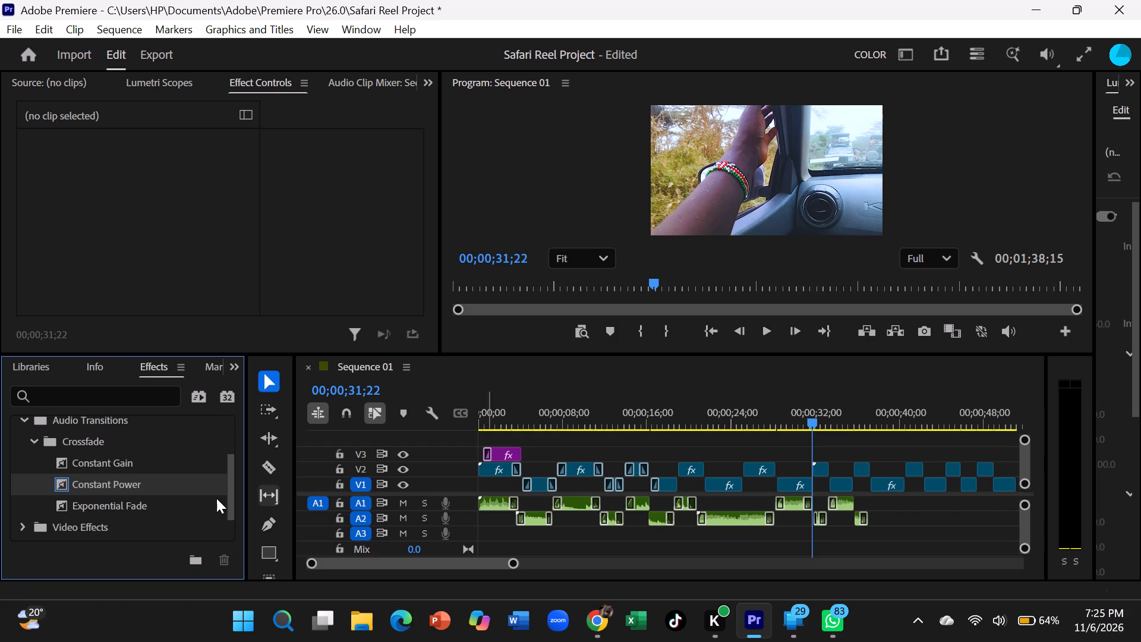
Apply Constant Power to the start of the last A2 clip, at about 36 seconds.
{"action": "left_click", "coordinate": [153, 502]}
{"action": "left_click_drag", "start_coordinate": [149, 490], "coordinate": [896, 549]}
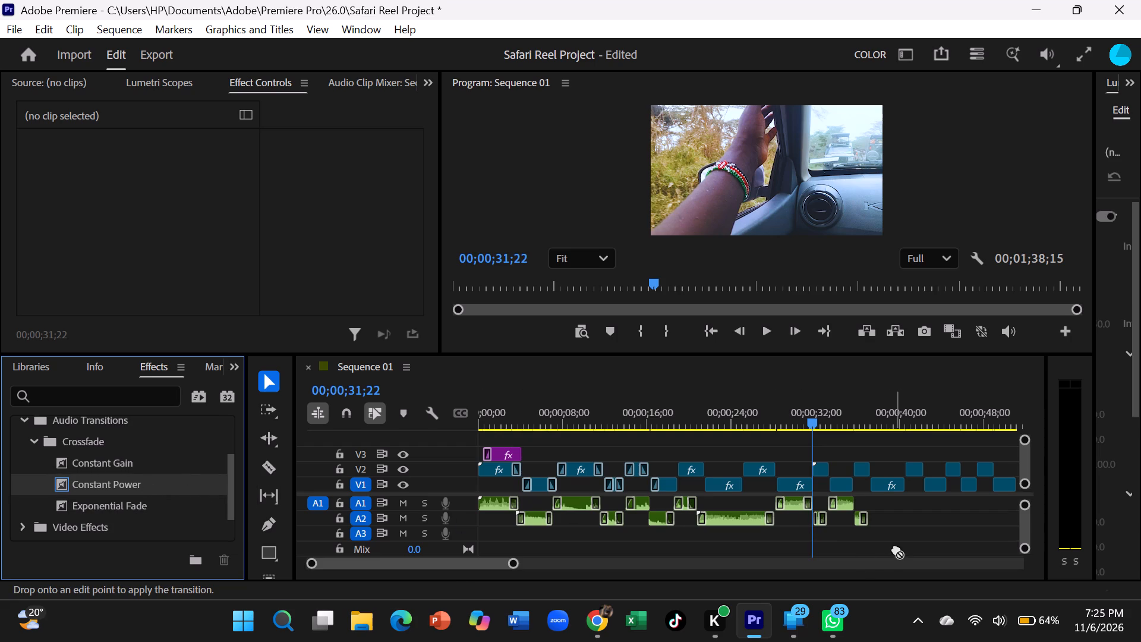
{"action": "left_click_drag", "start_coordinate": [896, 549], "coordinate": [845, 501]}
{"action": "left_click_drag", "start_coordinate": [845, 501], "coordinate": [856, 518]}
Apply Exponential Fade to the end of the A1 clip finishing at about 35 seconds.
{"action": "left_click_drag", "start_coordinate": [90, 489], "coordinate": [88, 496]}
{"action": "left_click_drag", "start_coordinate": [93, 512], "coordinate": [689, 499]}
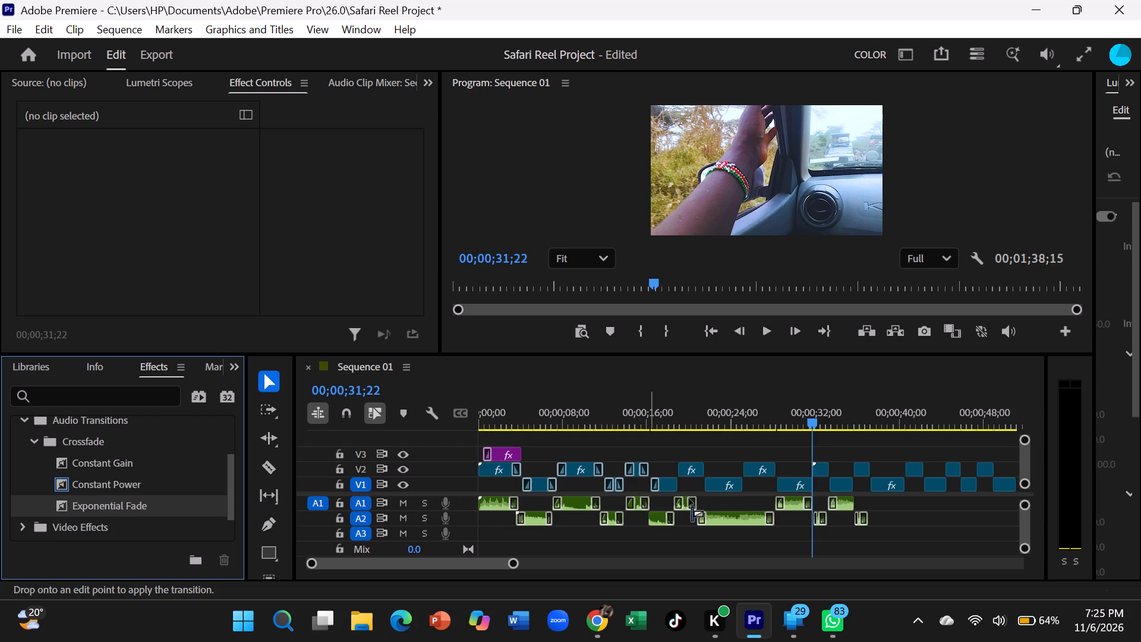
{"action": "left_click_drag", "start_coordinate": [689, 499], "coordinate": [843, 506]}
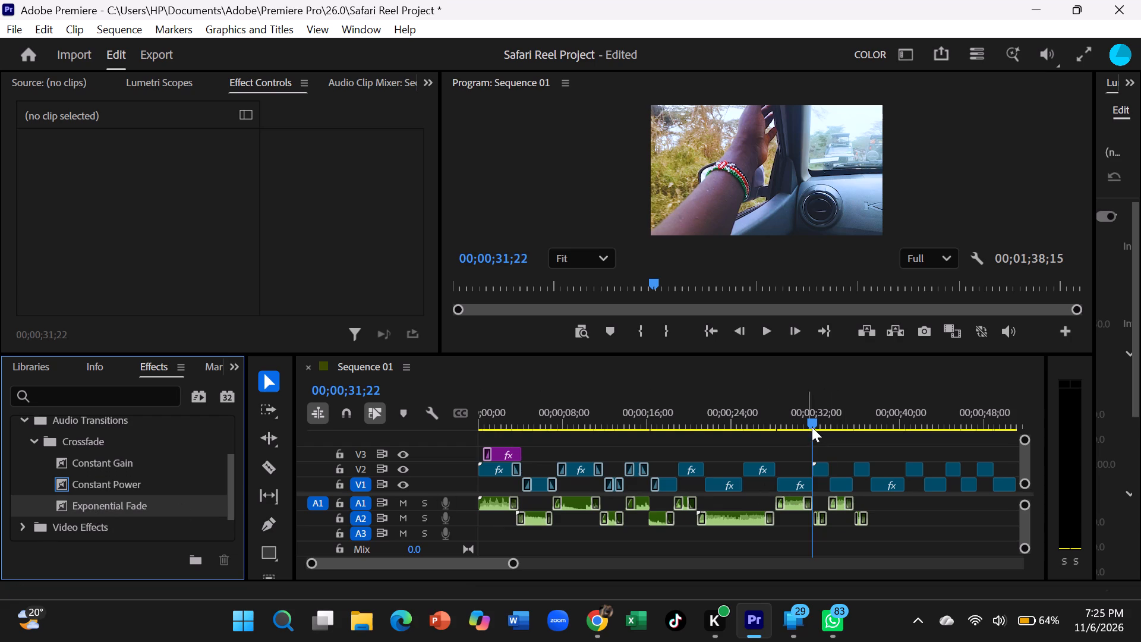
Play the sequence twice from the start to just past the last music clip to review the soundtrack and its transitions.
{"action": "left_click_drag", "start_coordinate": [811, 418], "coordinate": [799, 415]}
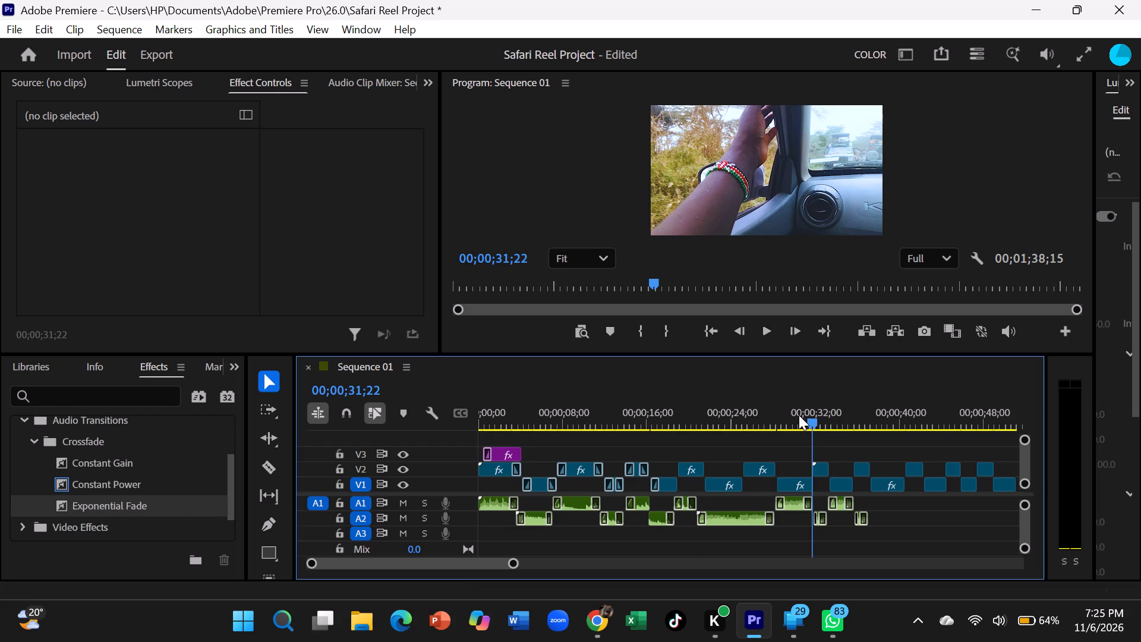
{"action": "left_click_drag", "start_coordinate": [799, 415], "coordinate": [409, 496]}
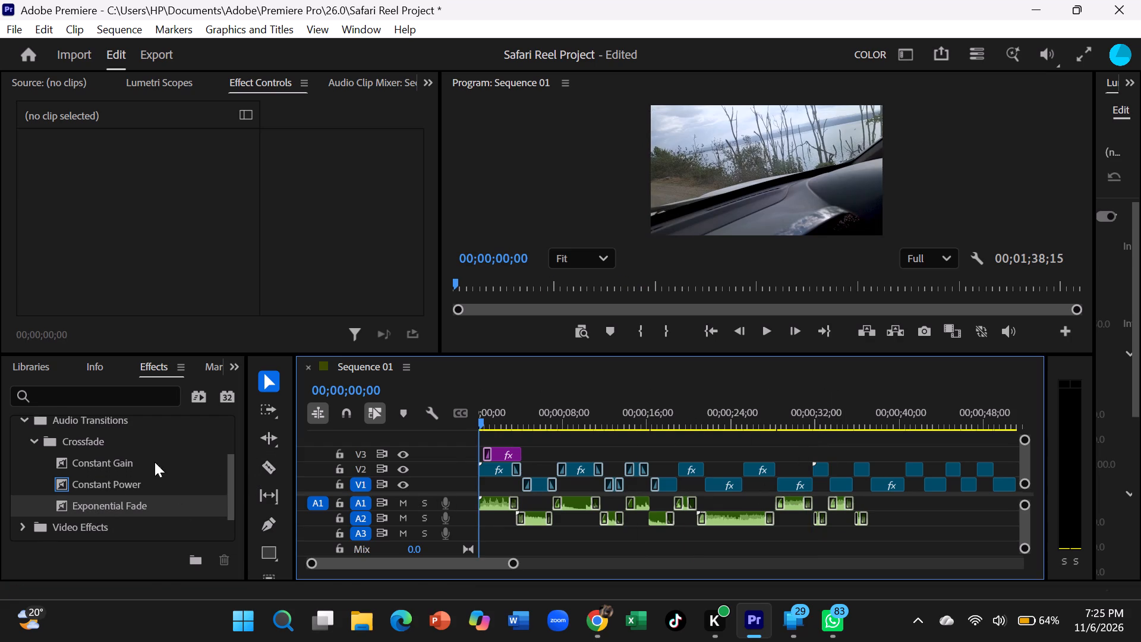
{"action": "left_click", "coordinate": [767, 326]}
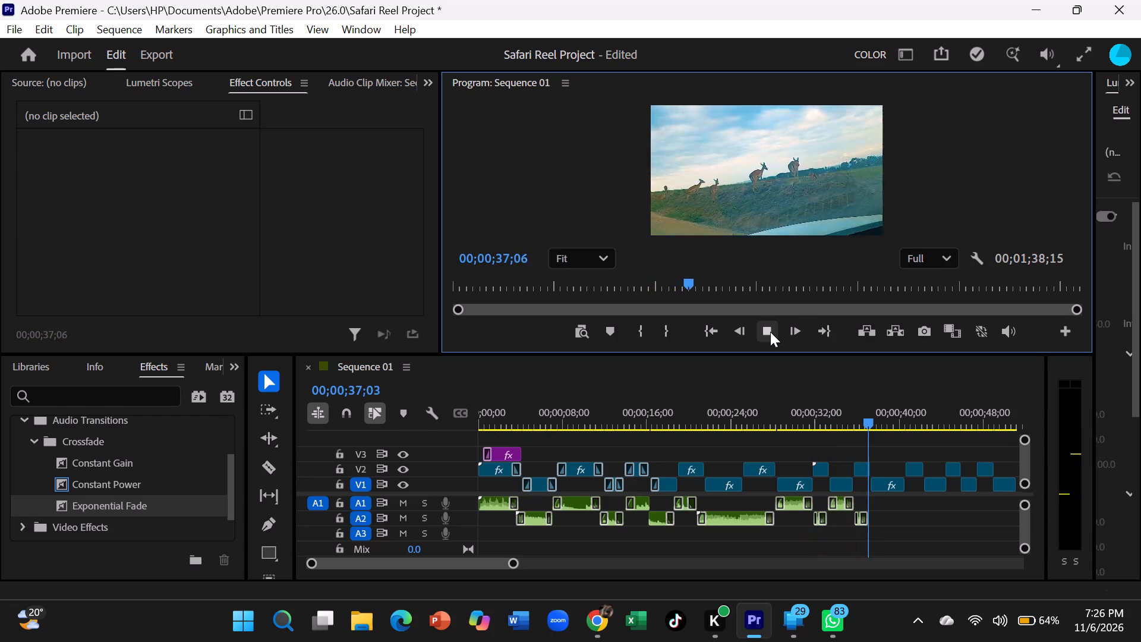
{"action": "key", "text": "space"}
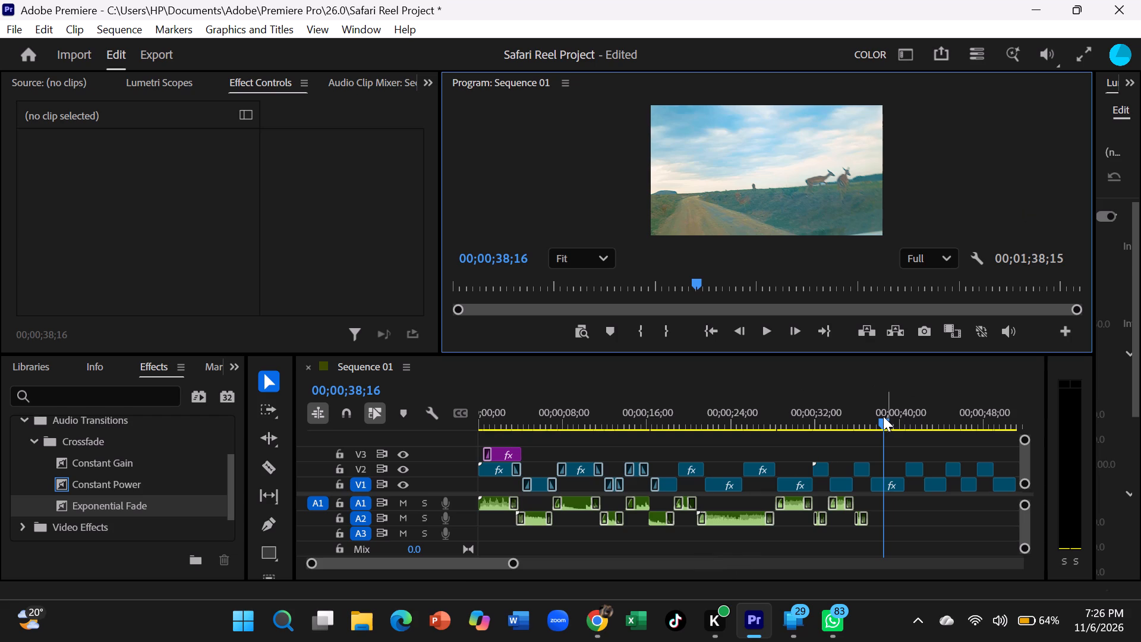
{"action": "left_click_drag", "start_coordinate": [883, 417], "coordinate": [503, 499]}
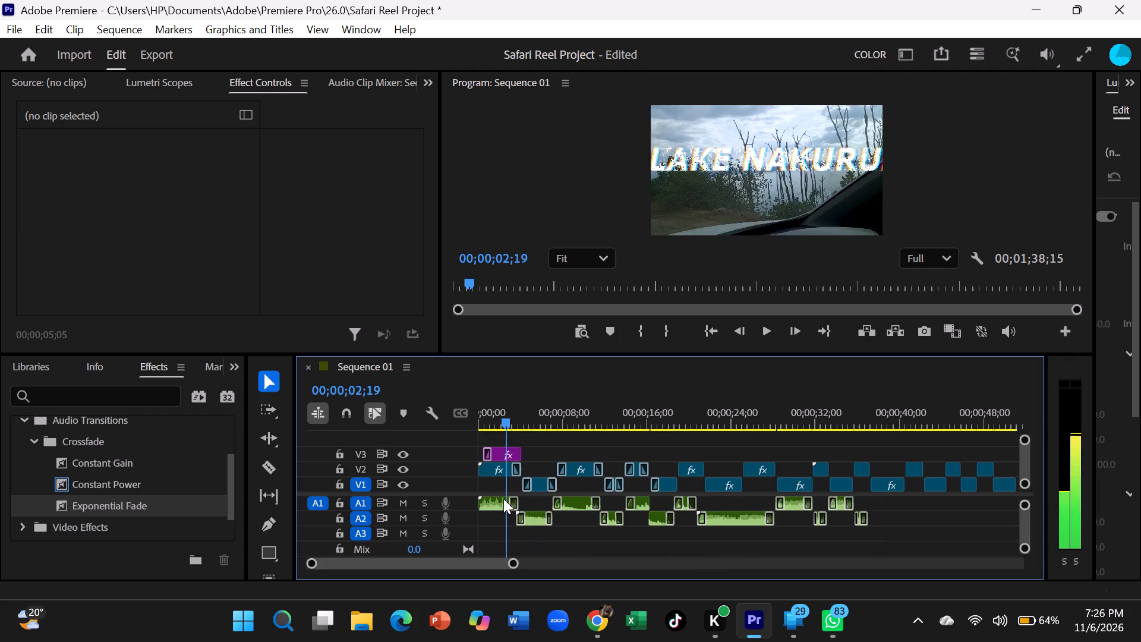
{"action": "left_click_drag", "start_coordinate": [503, 499], "coordinate": [475, 510]}
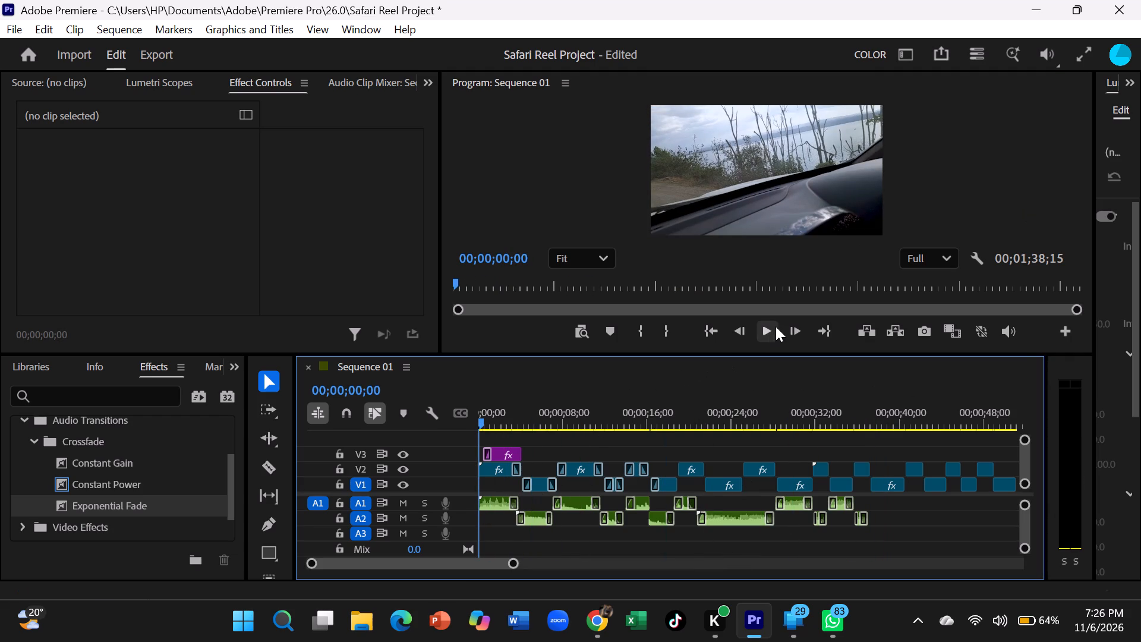
{"action": "left_click", "coordinate": [766, 332]}
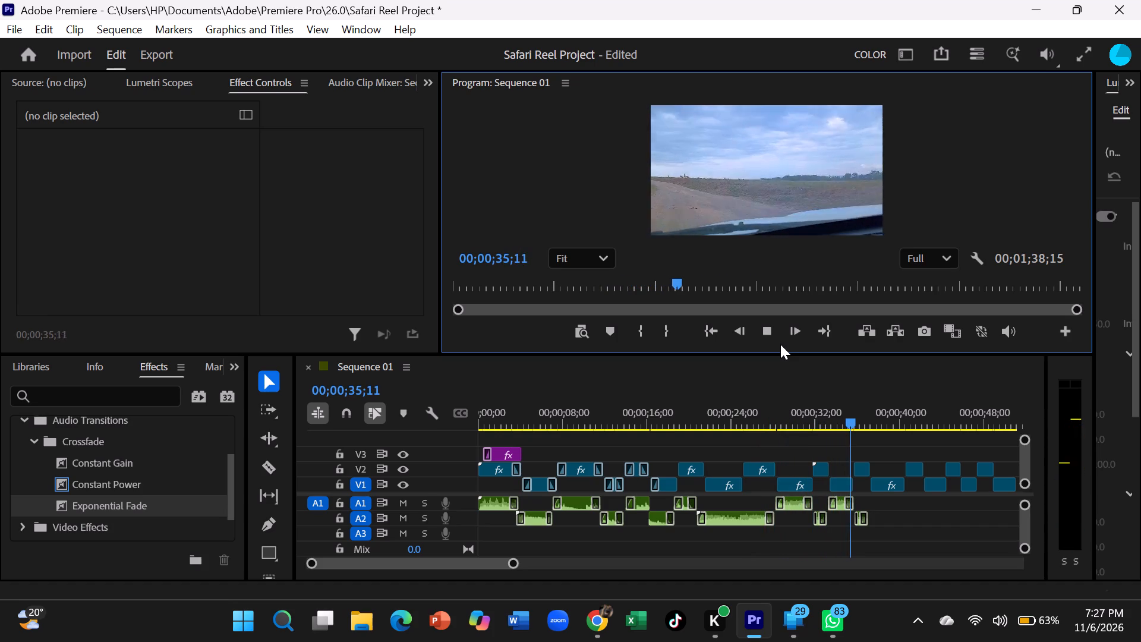
{"action": "key", "text": "space"}
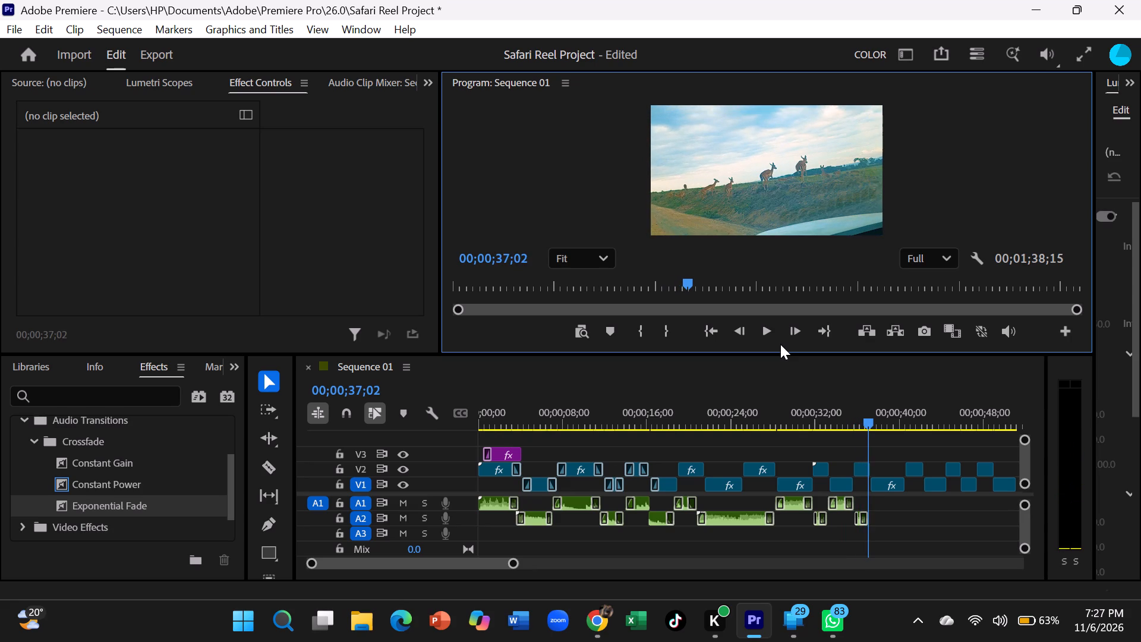
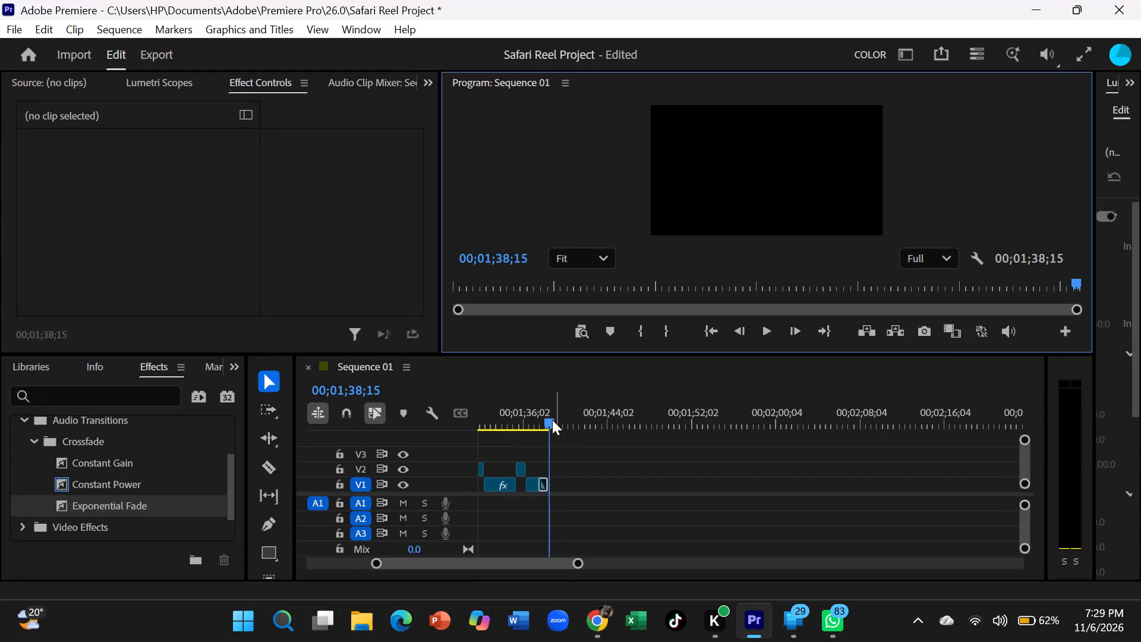
Return to the start of the sequence and play it to review the soundtrack and its transitions again.
{"action": "left_click_drag", "start_coordinate": [552, 420], "coordinate": [410, 467]}
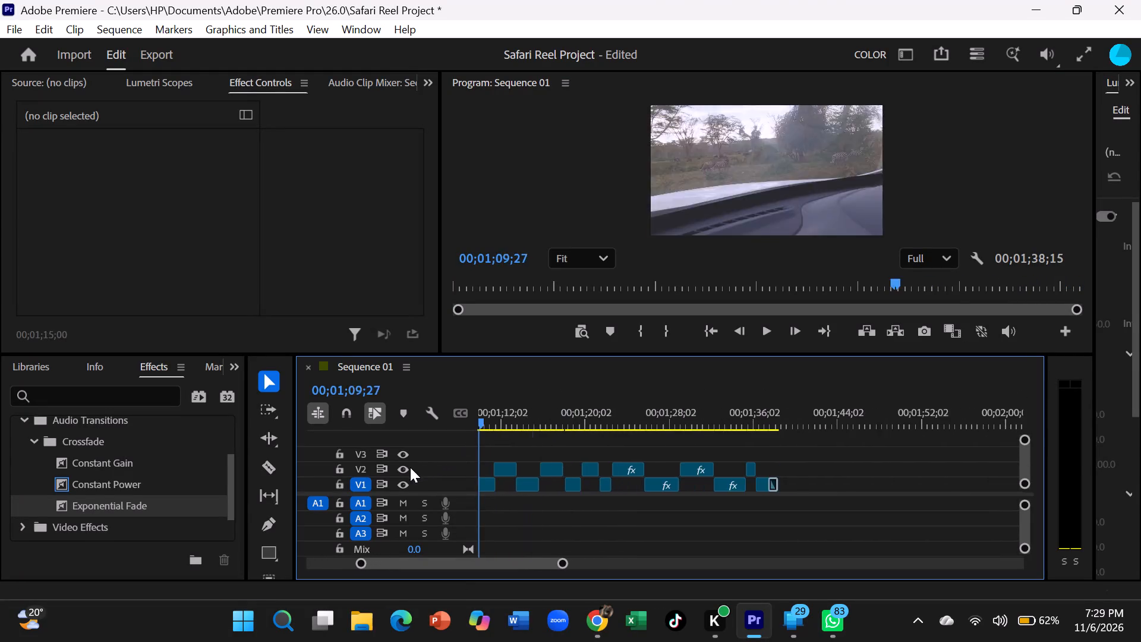
{"action": "left_click_drag", "start_coordinate": [410, 467], "coordinate": [410, 472]}
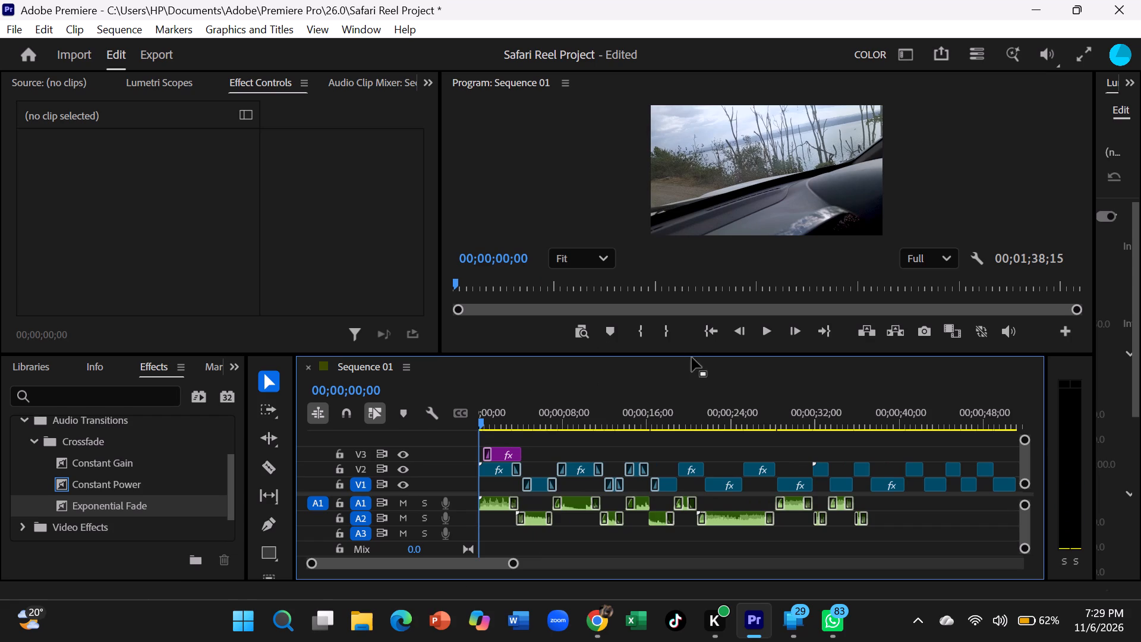
{"action": "left_click", "coordinate": [759, 331]}
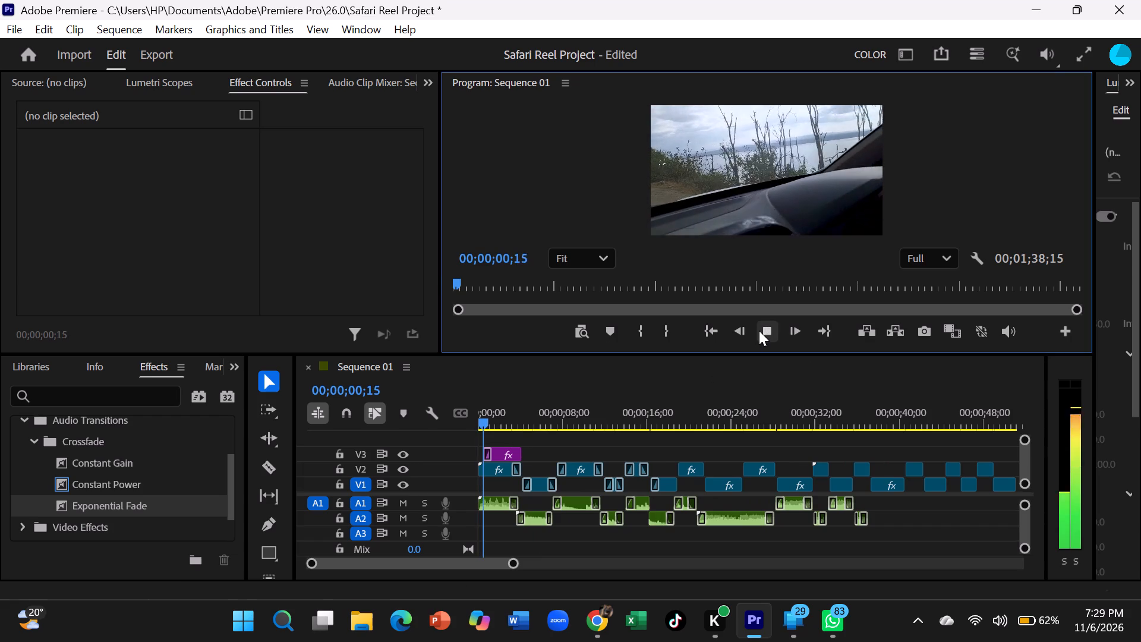
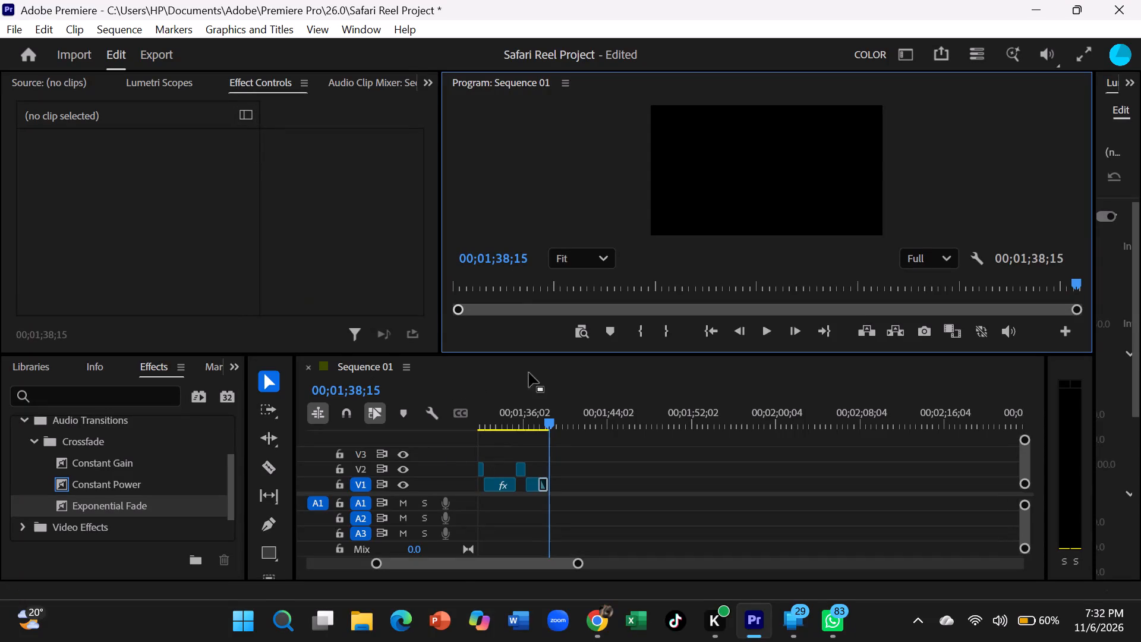
Import the music file mixkit-beautiful-dream-493 from the Downloads folder into the project.
{"action": "left_click_drag", "start_coordinate": [553, 429], "coordinate": [551, 423]}
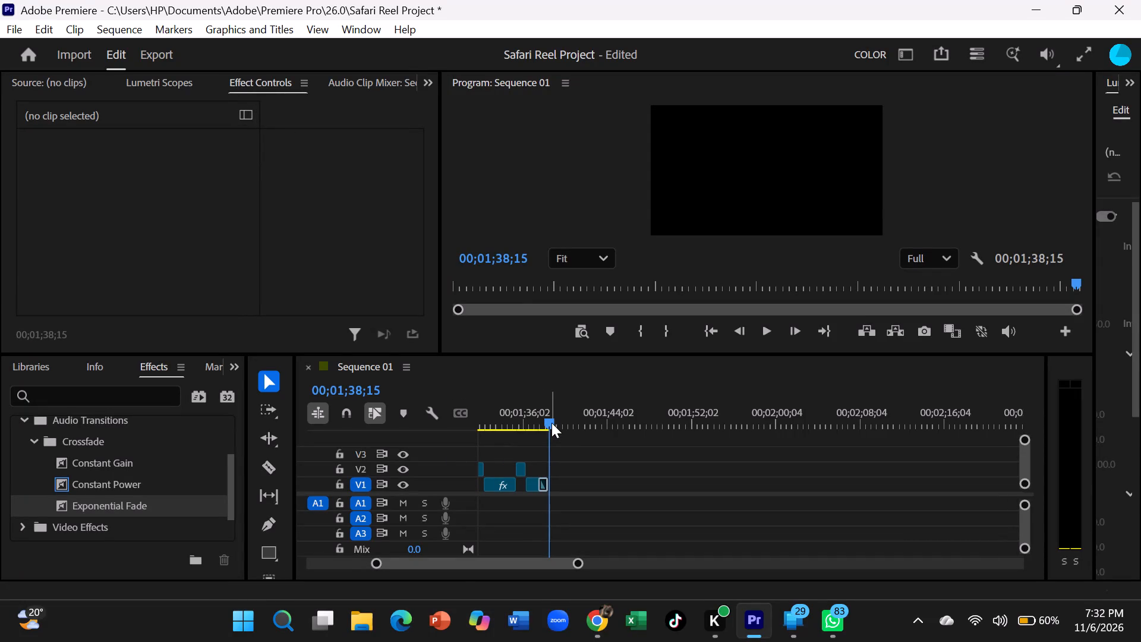
{"action": "left_click_drag", "start_coordinate": [551, 423], "coordinate": [541, 427]}
{"action": "left_click_drag", "start_coordinate": [549, 417], "coordinate": [549, 418]}
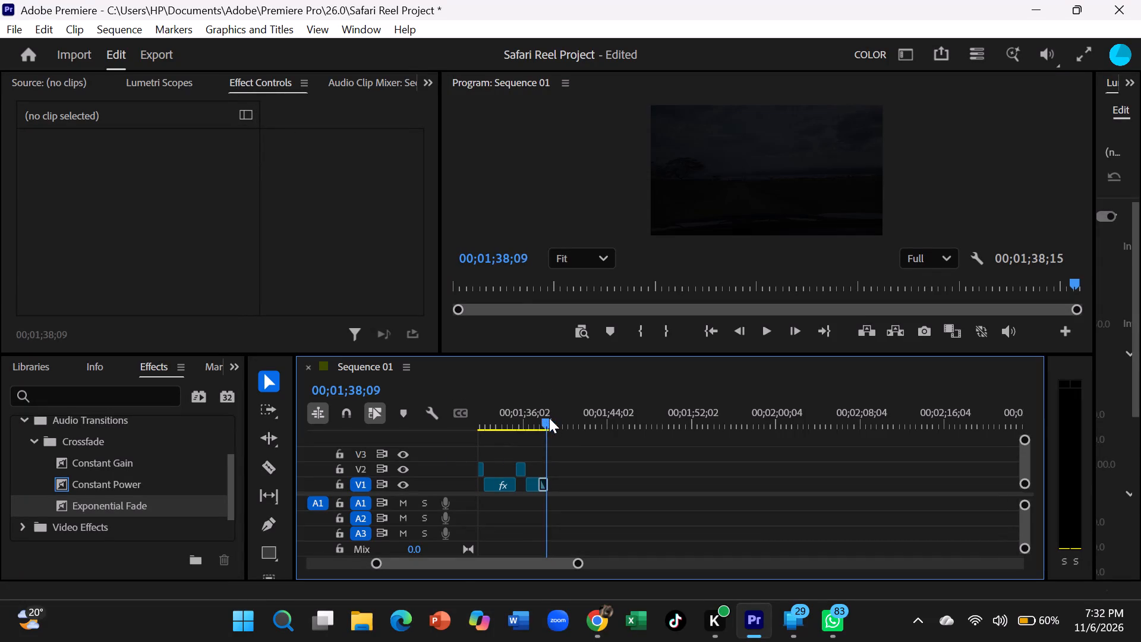
{"action": "left_click_drag", "start_coordinate": [549, 418], "coordinate": [453, 451]}
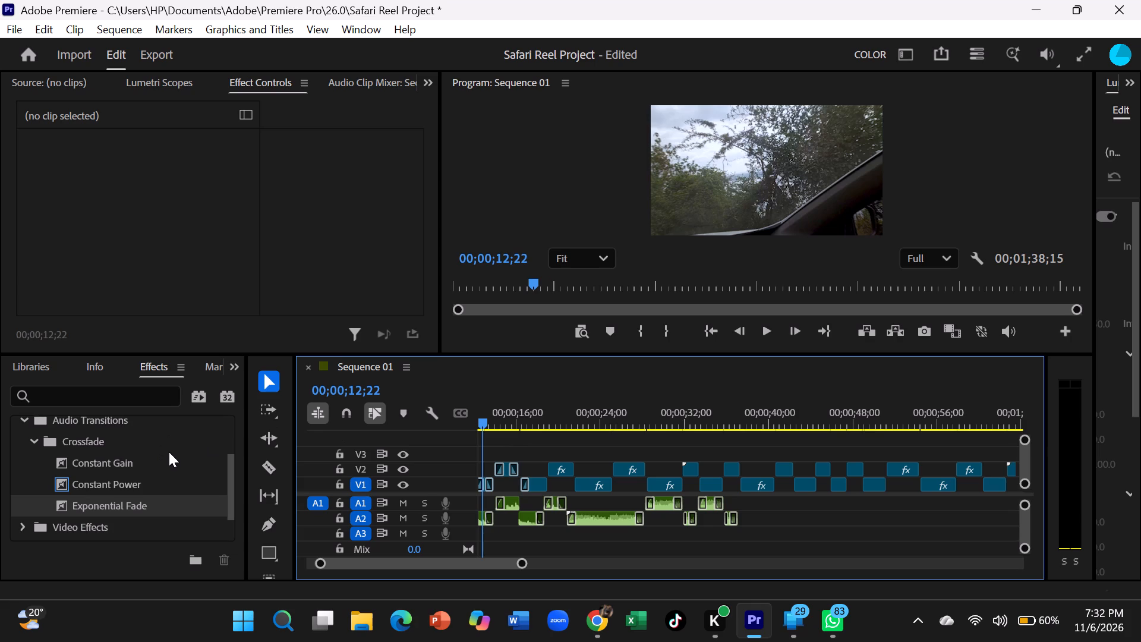
{"action": "key", "text": "ctrl+i"}
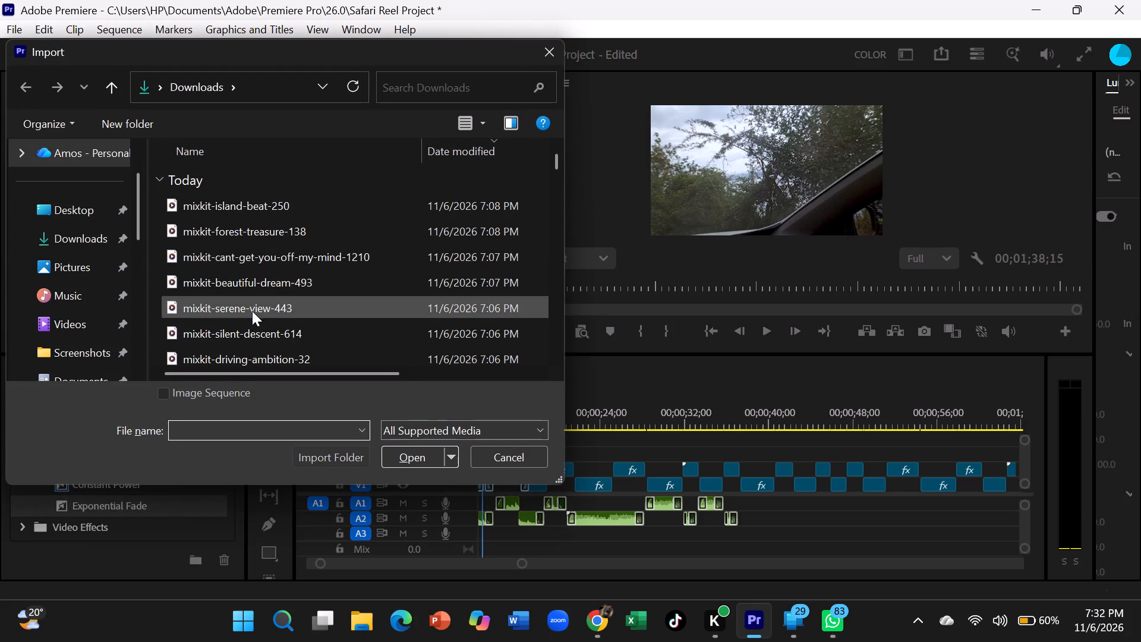
{"action": "scroll", "coordinate": [242, 324], "scroll_direction": "down", "scroll_amount": 1}
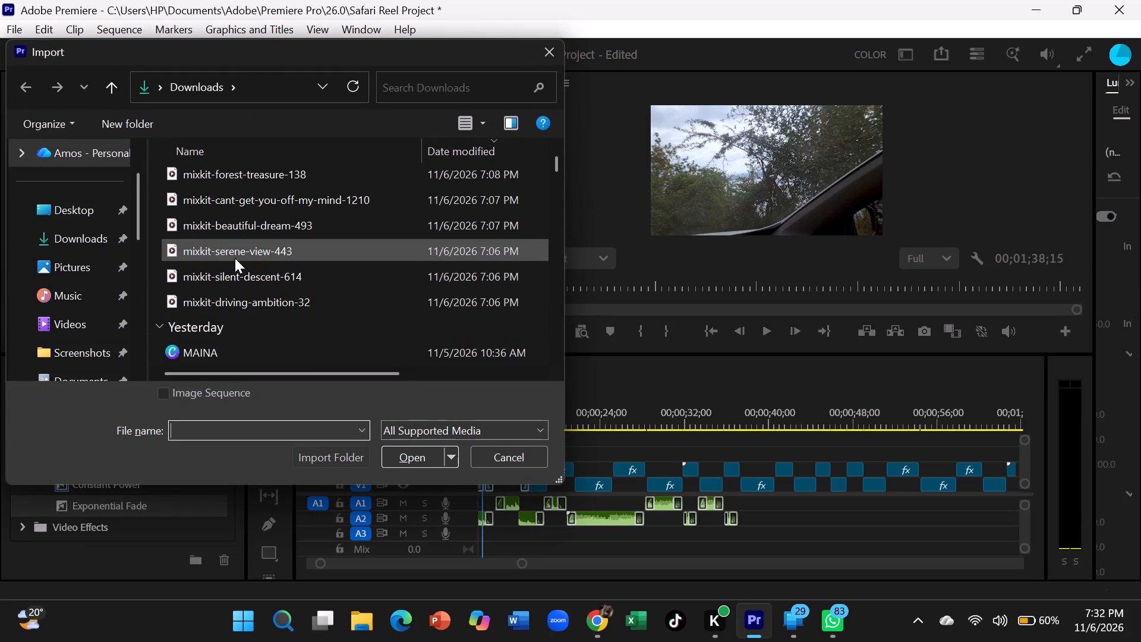
{"action": "left_click", "coordinate": [235, 228]}
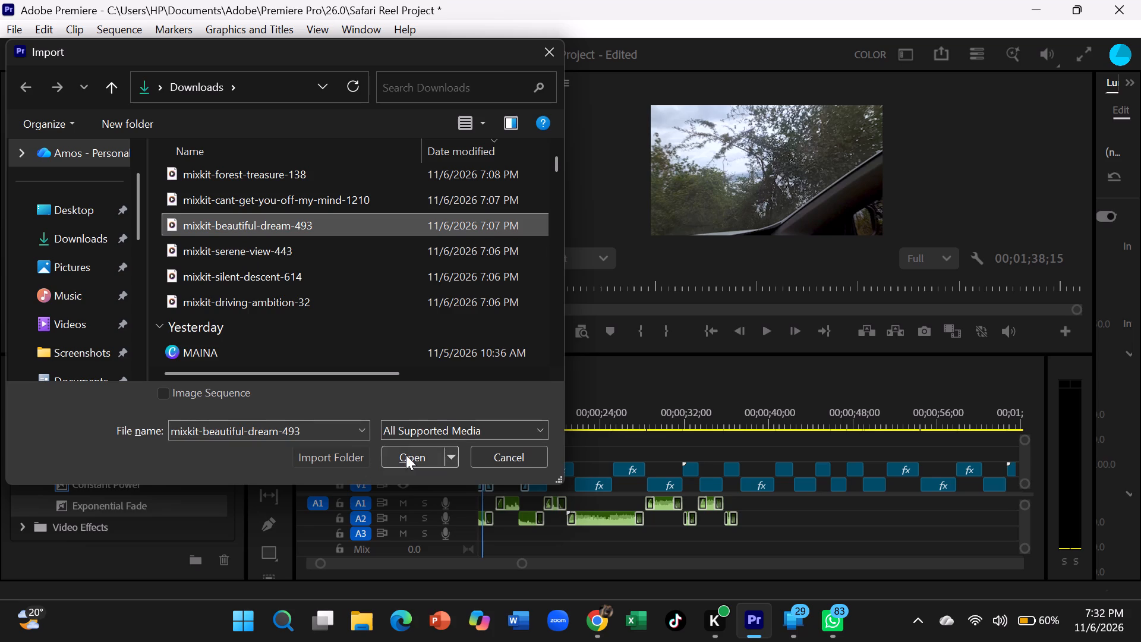
{"action": "left_click", "coordinate": [406, 455]}
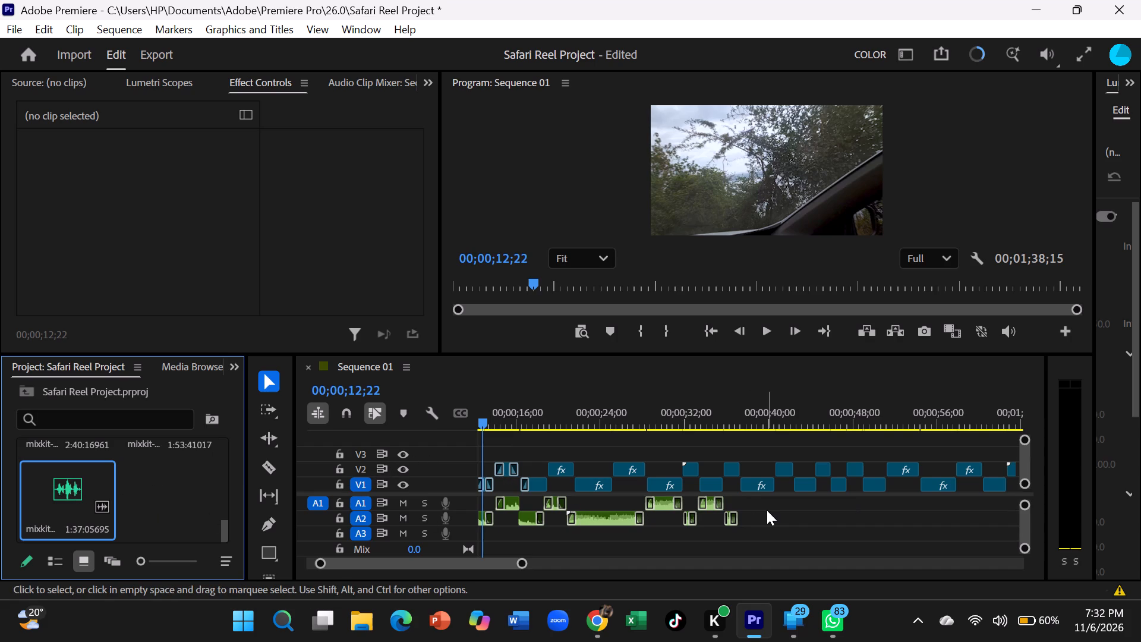
Place the imported beautiful-dream music clip on track A1, starting just after the last music segment on A2.
{"action": "left_click_drag", "start_coordinate": [59, 501], "coordinate": [60, 501]}
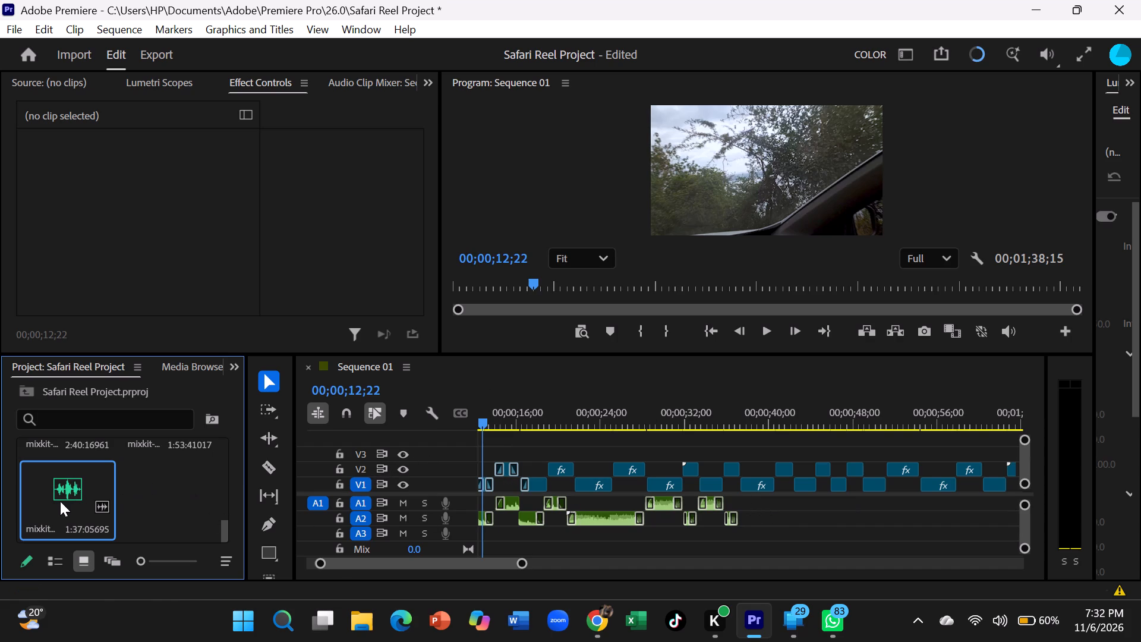
{"action": "left_click_drag", "start_coordinate": [60, 501], "coordinate": [732, 508]}
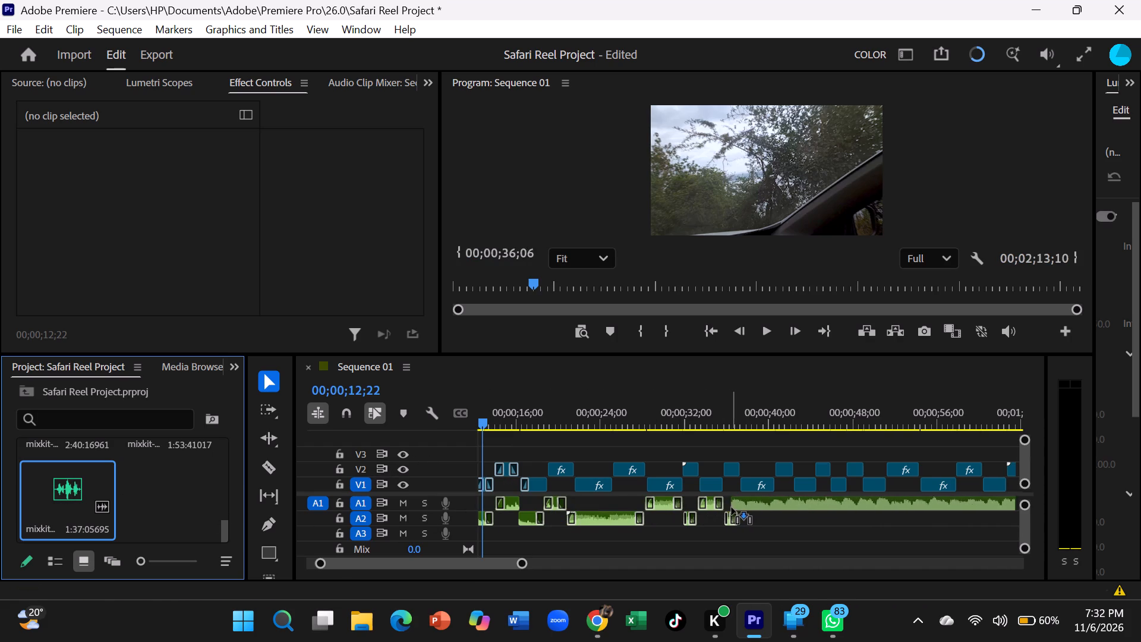
{"action": "left_click_drag", "start_coordinate": [732, 508], "coordinate": [736, 506]}
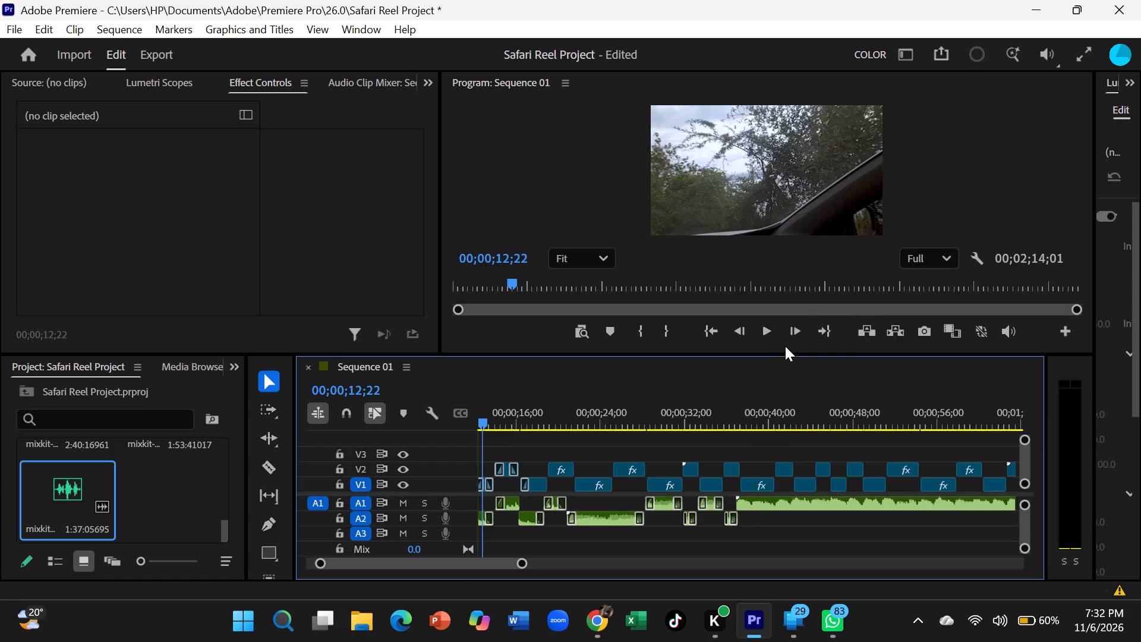
Play the sequence to review the soundtrack, then return to 00;00;00;00 and play it again from the start.
{"action": "left_click", "coordinate": [770, 339]}
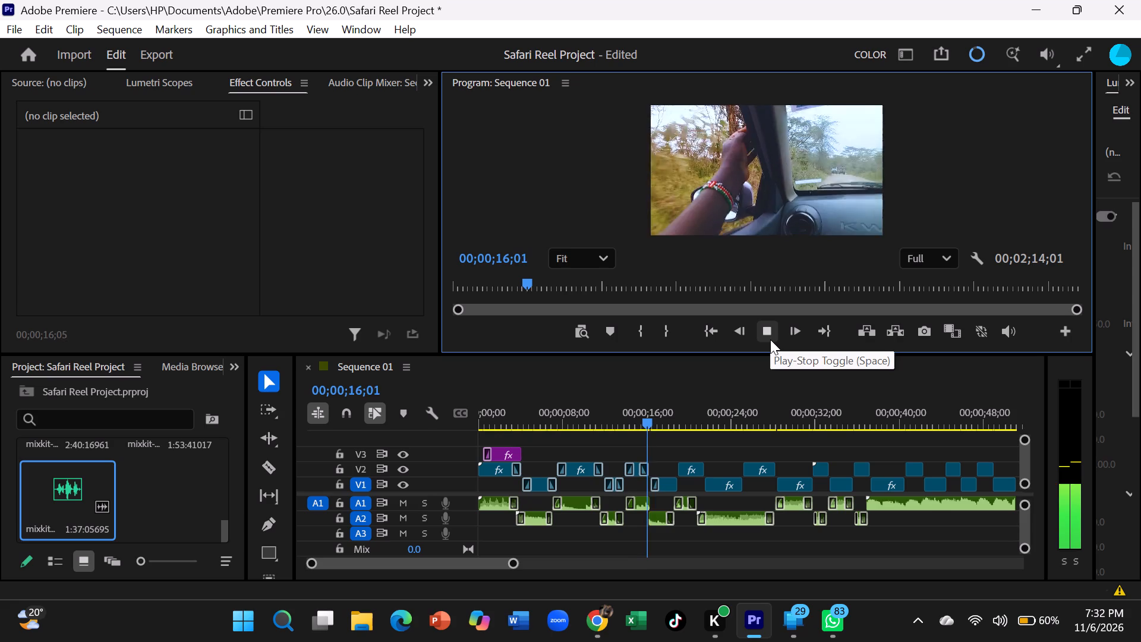
{"action": "left_click_drag", "start_coordinate": [650, 423], "coordinate": [620, 430]}
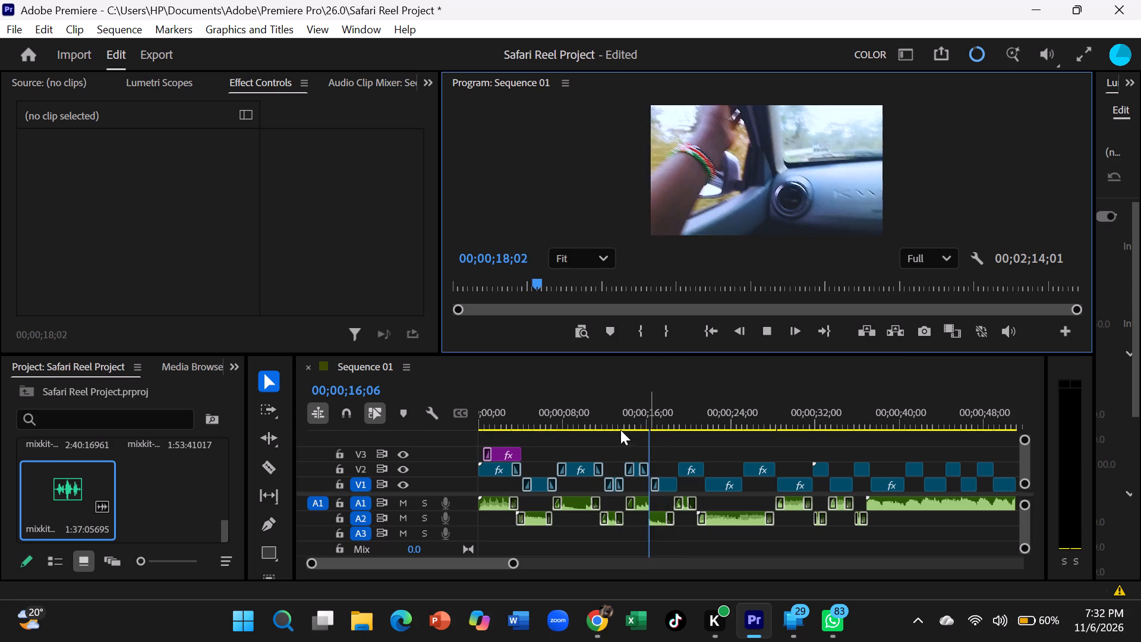
{"action": "left_click_drag", "start_coordinate": [620, 430], "coordinate": [462, 483]}
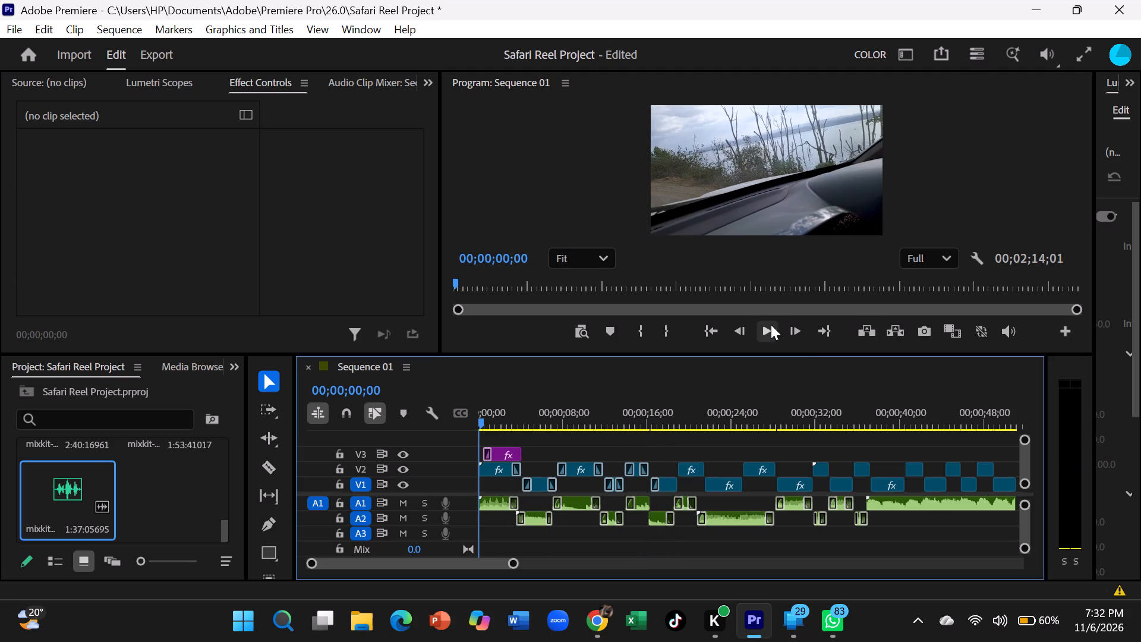
{"action": "left_click", "coordinate": [770, 326]}
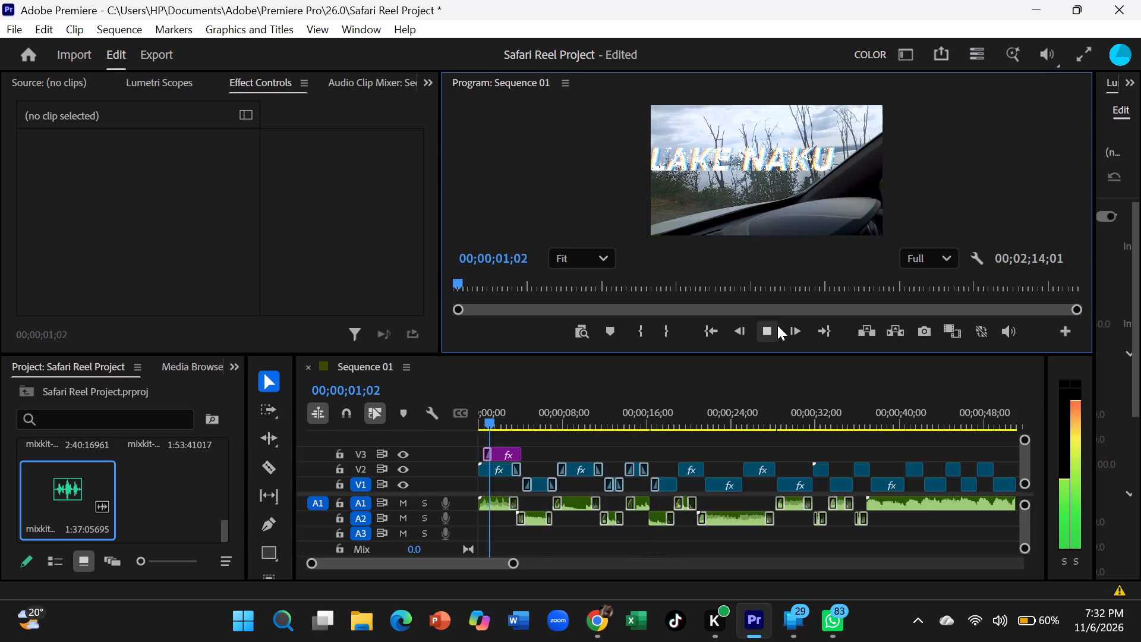
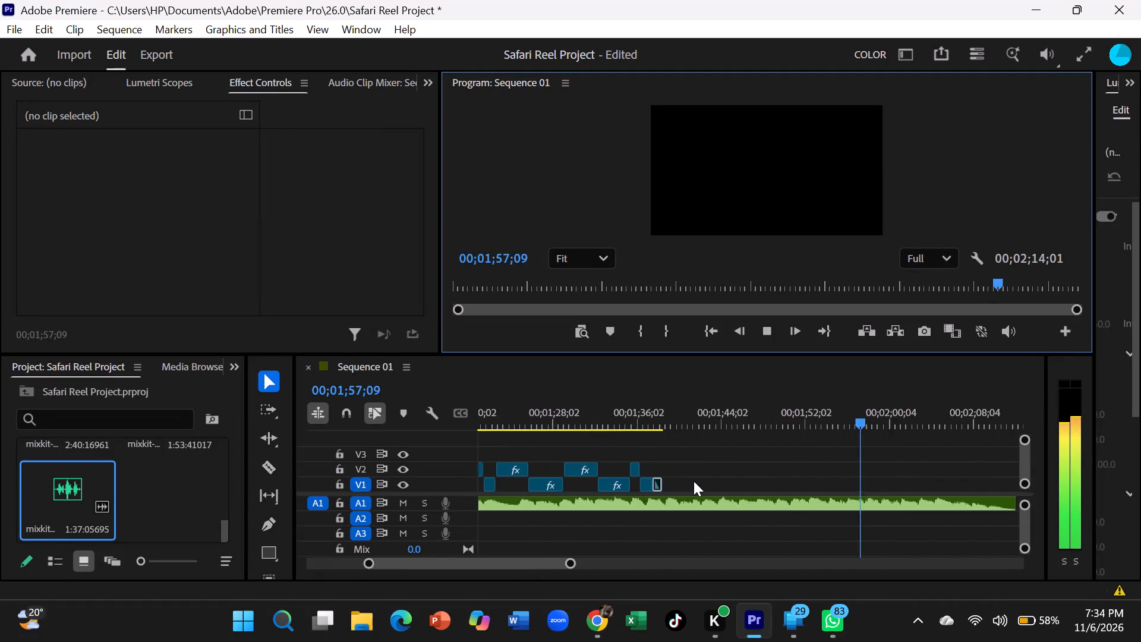
Stop playback and split the beautiful-dream clip on A1 at the video cuts between about 00;00;40 and 00;00;51.
{"action": "left_click", "coordinate": [763, 326]}
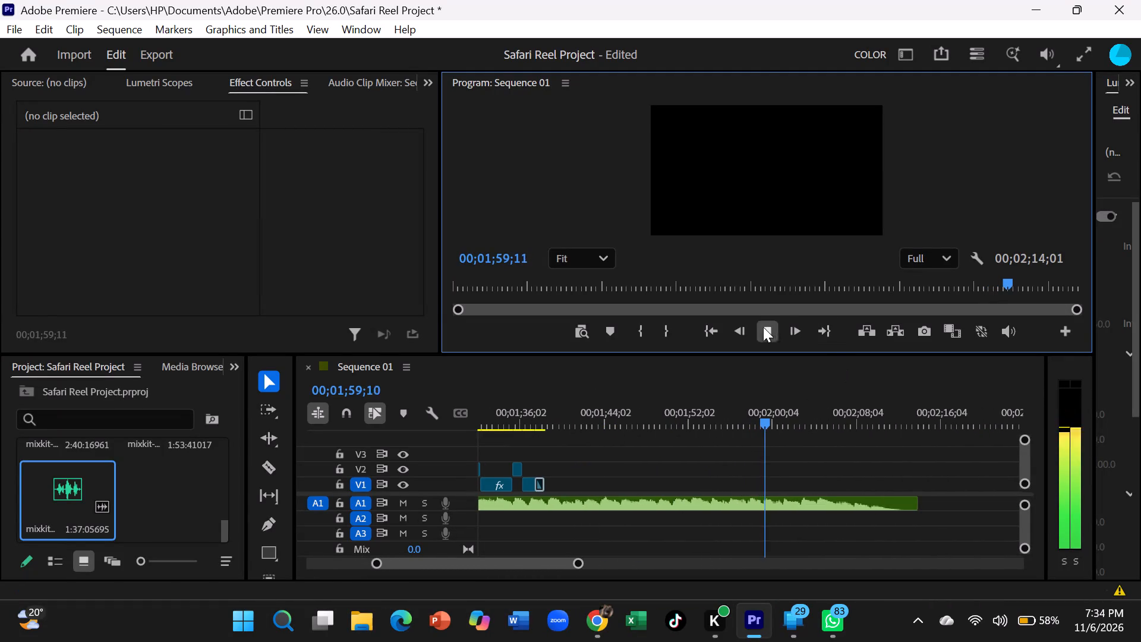
{"action": "scroll", "coordinate": [707, 464], "scroll_direction": "up", "scroll_amount": 20}
{"action": "scroll", "coordinate": [707, 464], "scroll_direction": "up", "scroll_amount": 17}
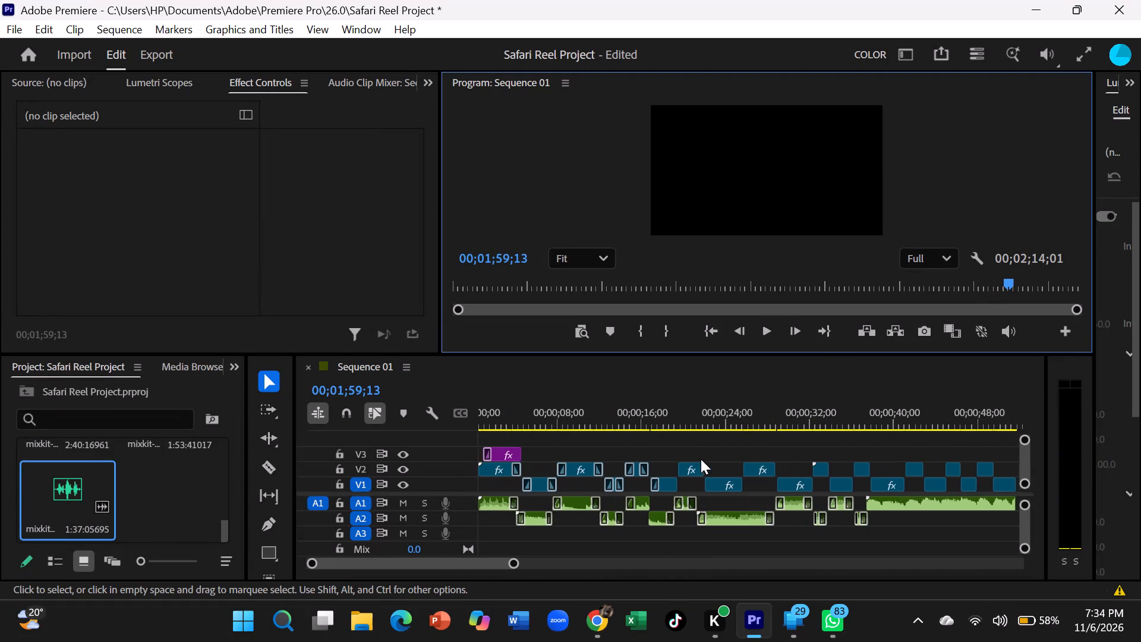
{"action": "scroll", "coordinate": [710, 492], "scroll_direction": "down", "scroll_amount": 8}
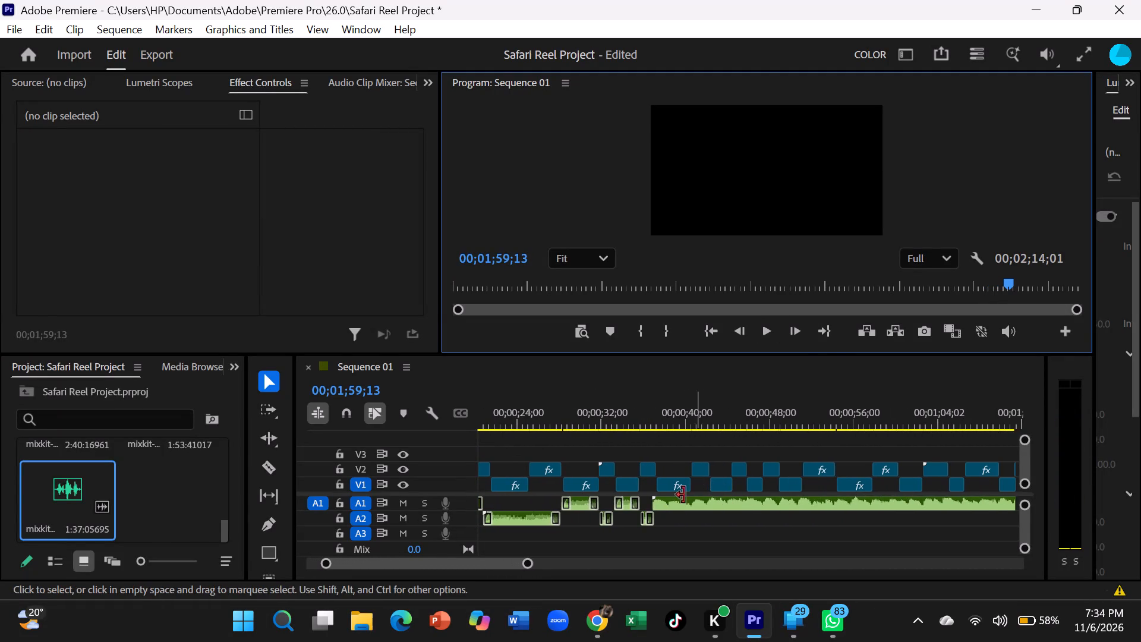
{"action": "left_click", "coordinate": [268, 469]}
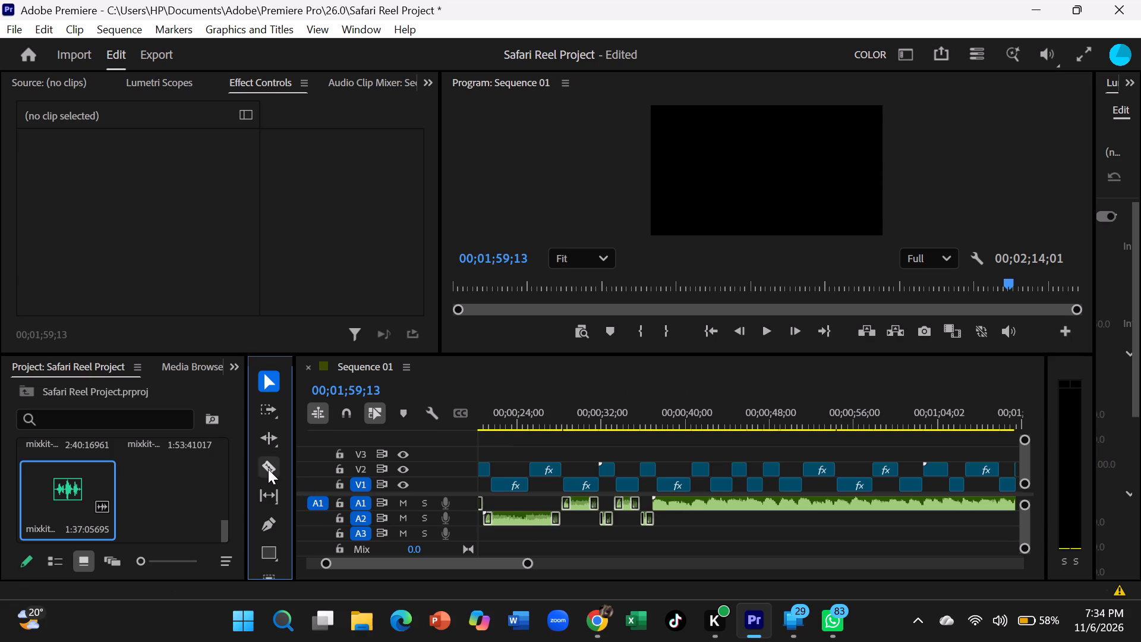
{"action": "left_click", "coordinate": [695, 501]}
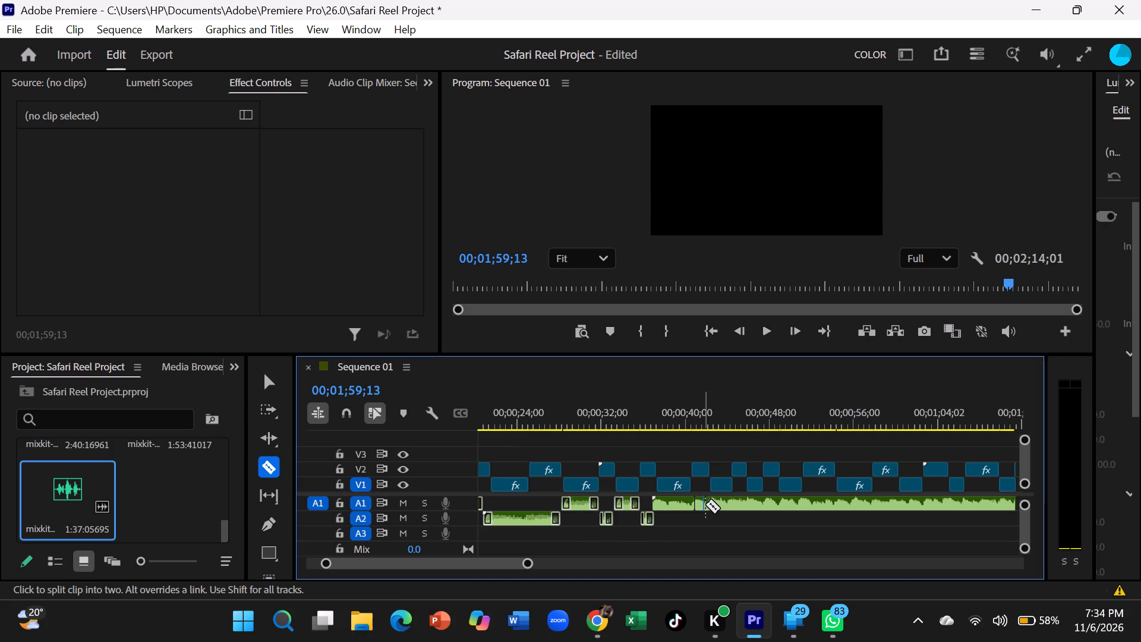
{"action": "left_click", "coordinate": [711, 504]}
{"action": "left_click", "coordinate": [732, 508]}
{"action": "left_click", "coordinate": [746, 512]}
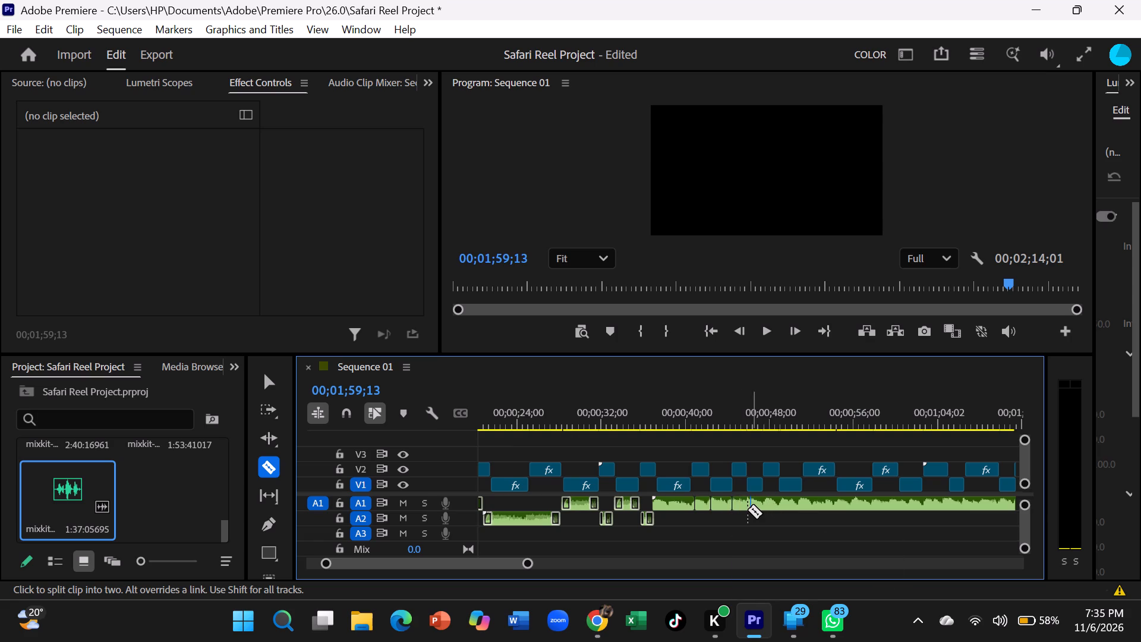
{"action": "left_click", "coordinate": [748, 509]}
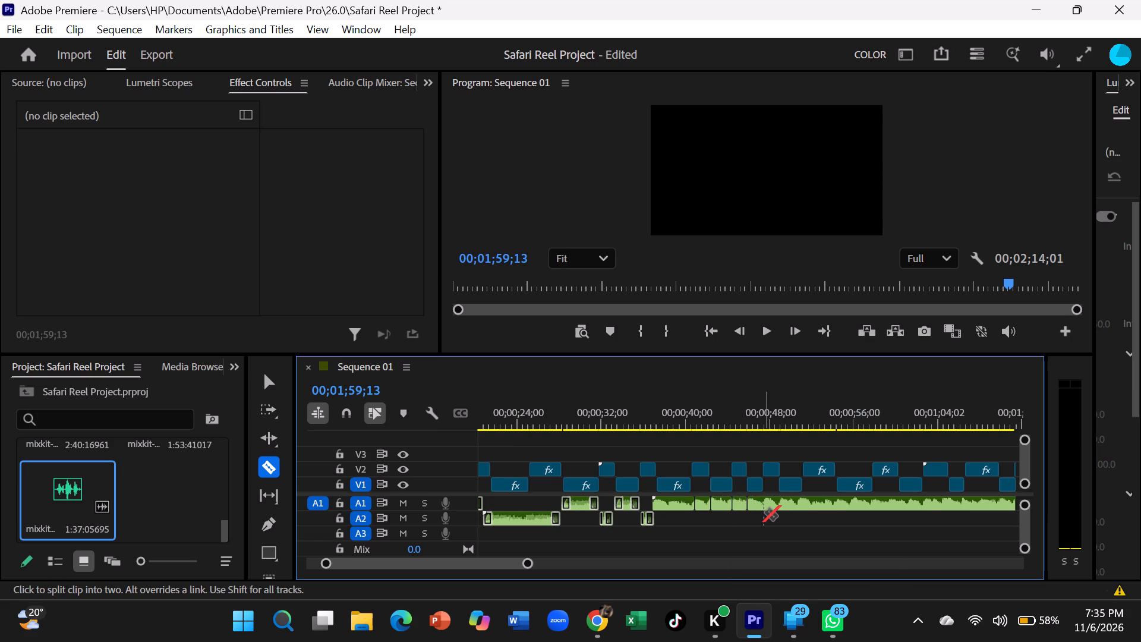
{"action": "left_click", "coordinate": [765, 511]}
{"action": "left_click", "coordinate": [782, 509]}
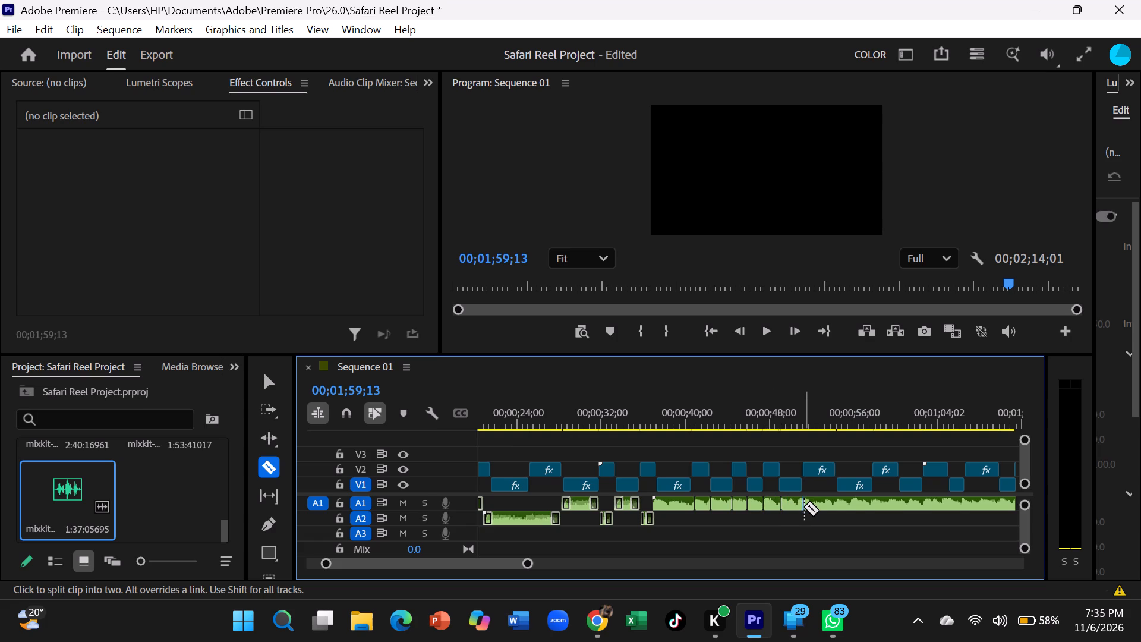
{"action": "left_click", "coordinate": [803, 506]}
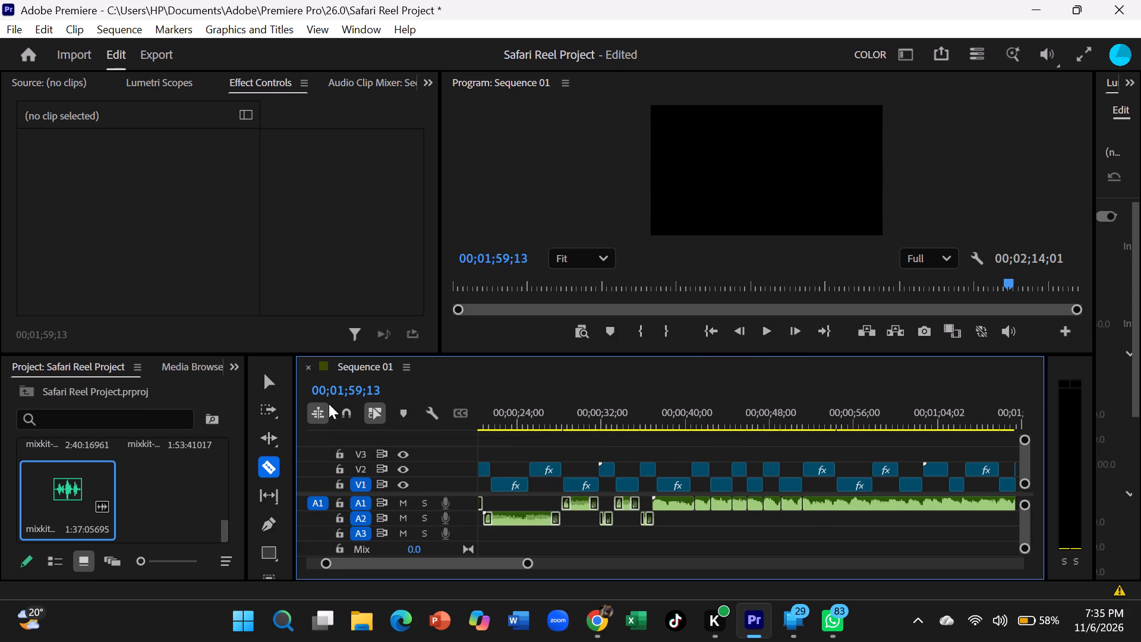
Delete the remaining beautiful-dream section on A1 after the last cut near 00;00;51.
{"action": "left_click", "coordinate": [274, 382]}
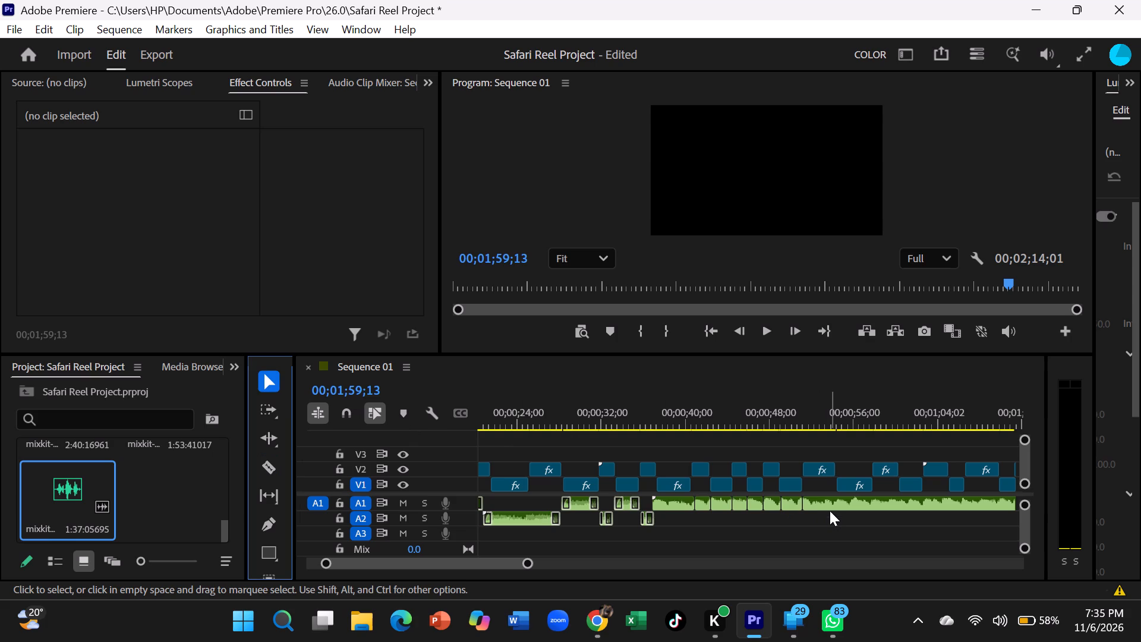
{"action": "left_click", "coordinate": [834, 505]}
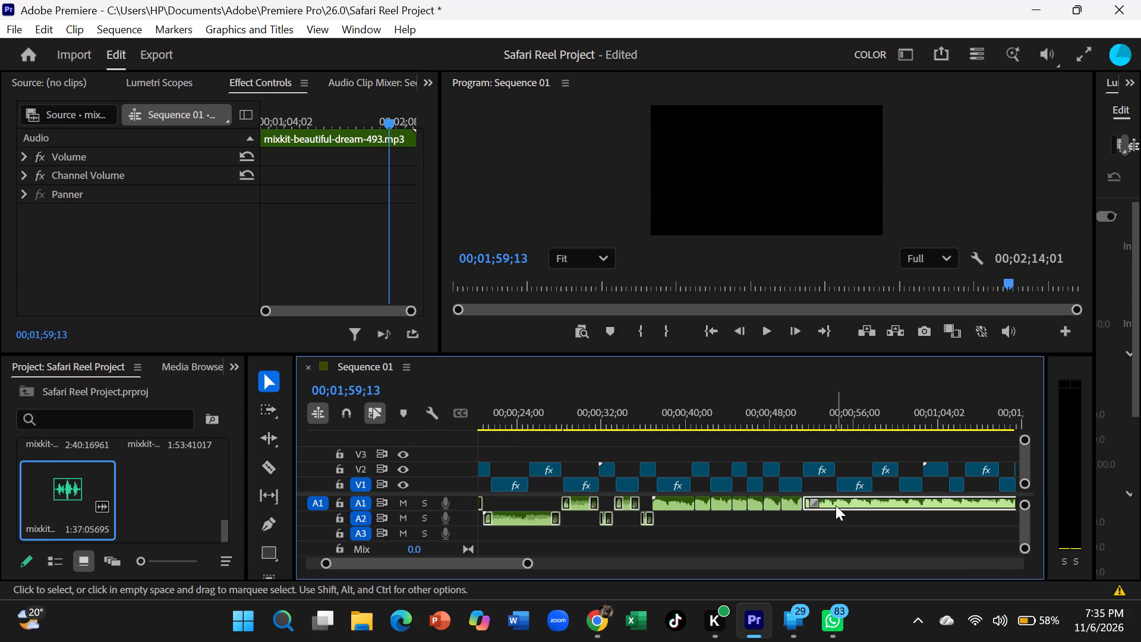
{"action": "key", "text": "Delete"}
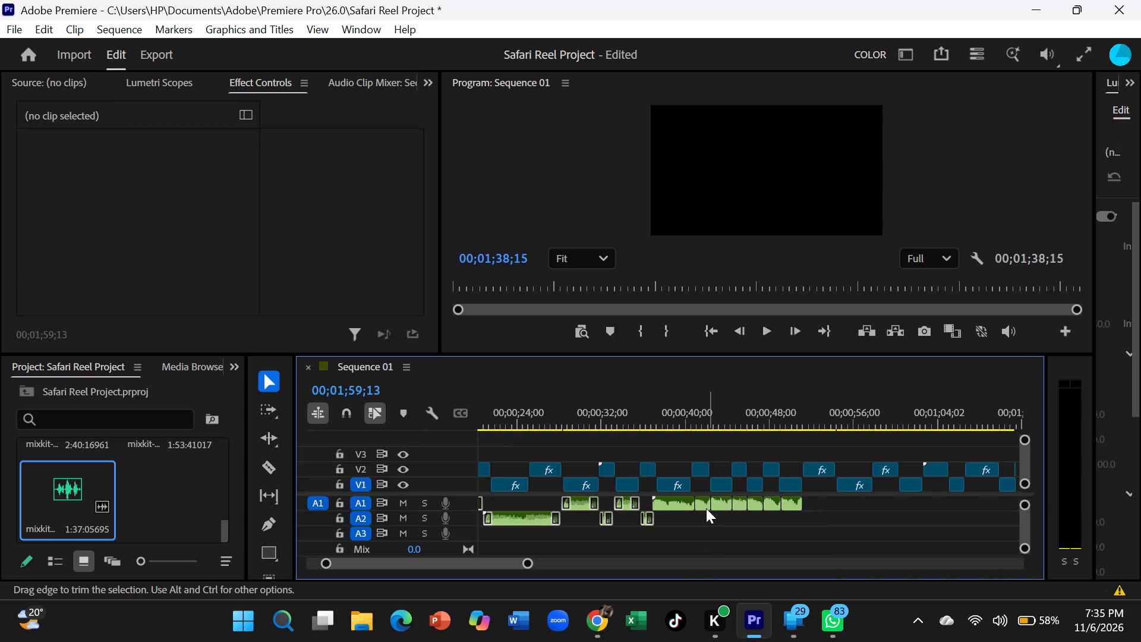
Move every second beautiful-dream segment straight down from A1 to A2, starting with the one near 00;00;41.
{"action": "left_click_drag", "start_coordinate": [703, 505], "coordinate": [705, 515]}
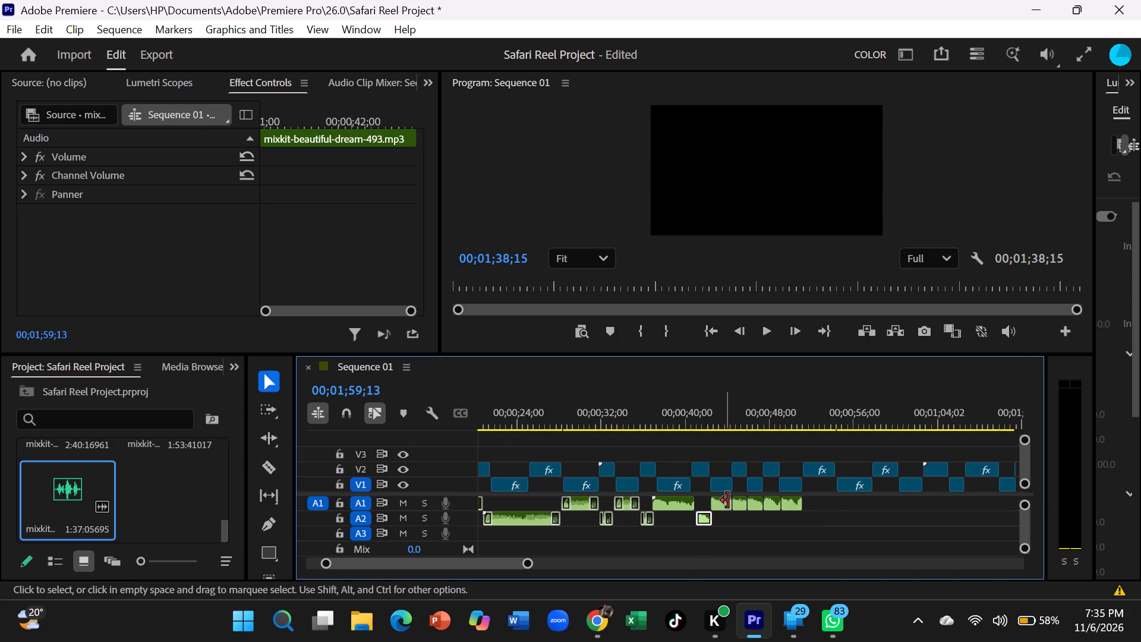
{"action": "left_click_drag", "start_coordinate": [740, 506], "coordinate": [743, 509]}
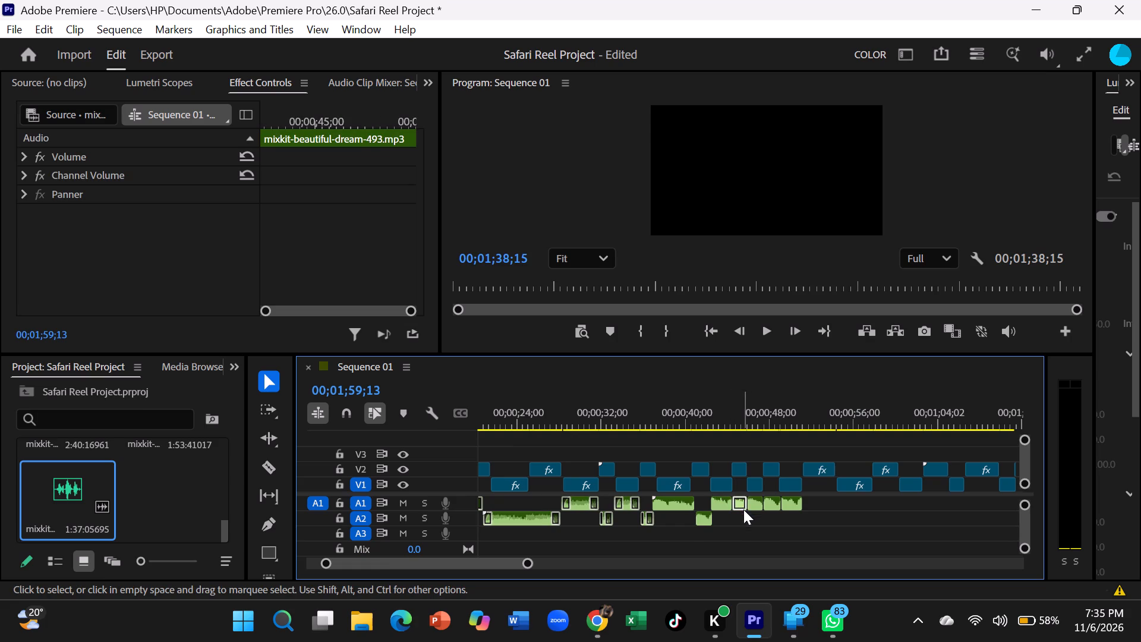
{"action": "left_click_drag", "start_coordinate": [743, 509], "coordinate": [741, 518]}
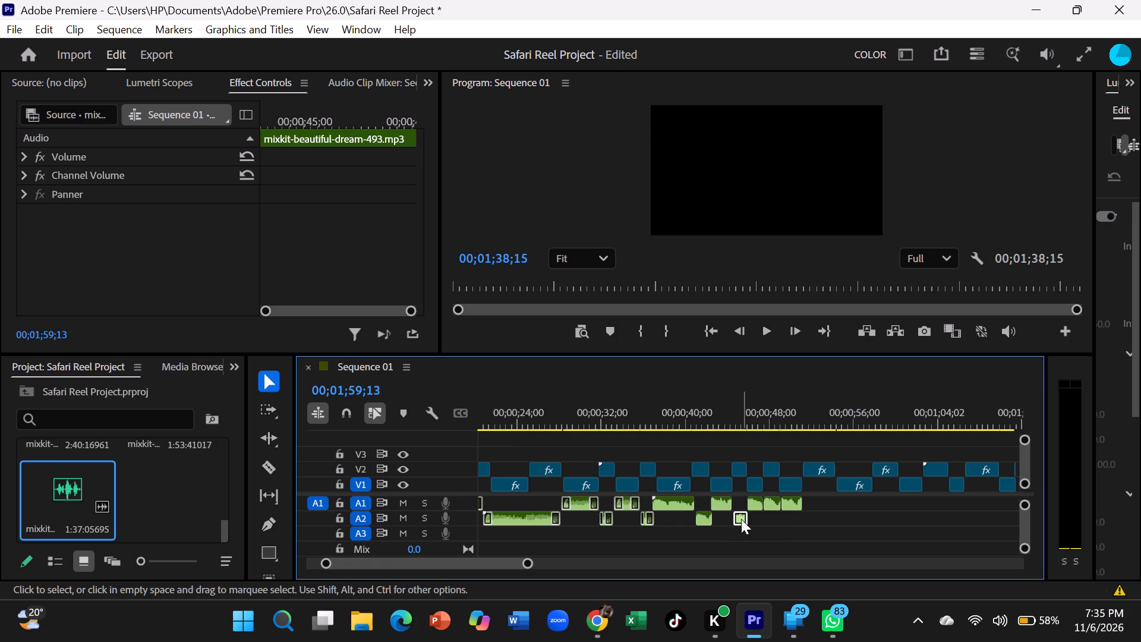
{"action": "left_click_drag", "start_coordinate": [770, 507], "coordinate": [773, 517]}
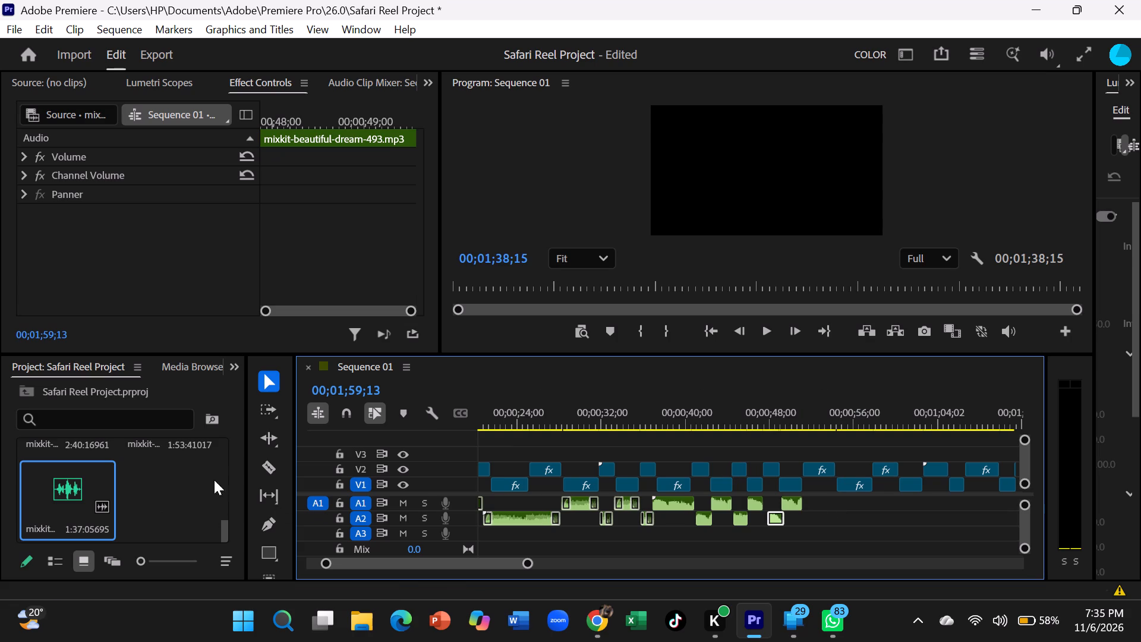
Apply the Exponential Fade audio transition to the end of the last beautiful-dream segment on A1.
{"action": "left_click", "coordinate": [231, 366]}
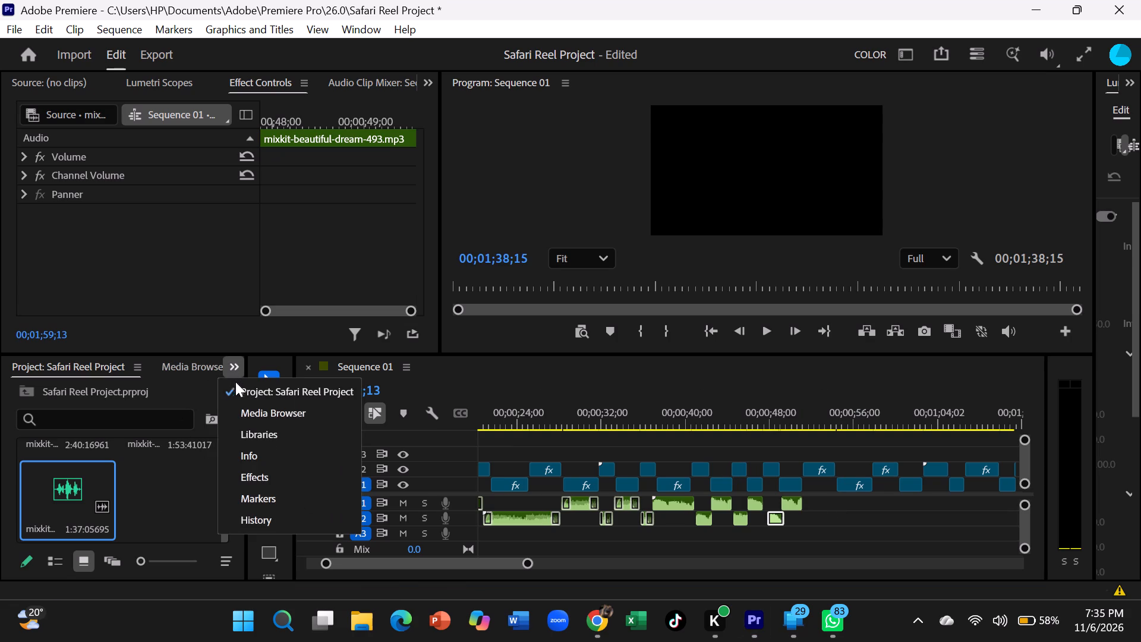
{"action": "left_click", "coordinate": [261, 478]}
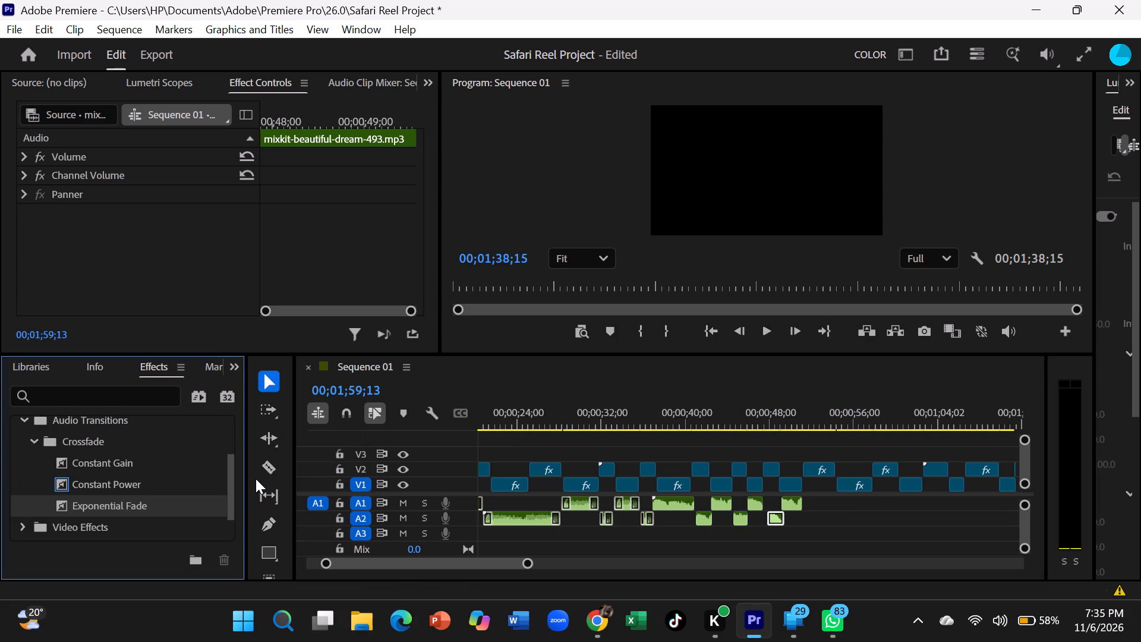
{"action": "left_click_drag", "start_coordinate": [128, 501], "coordinate": [259, 505]}
{"action": "left_click_drag", "start_coordinate": [259, 505], "coordinate": [782, 514]}
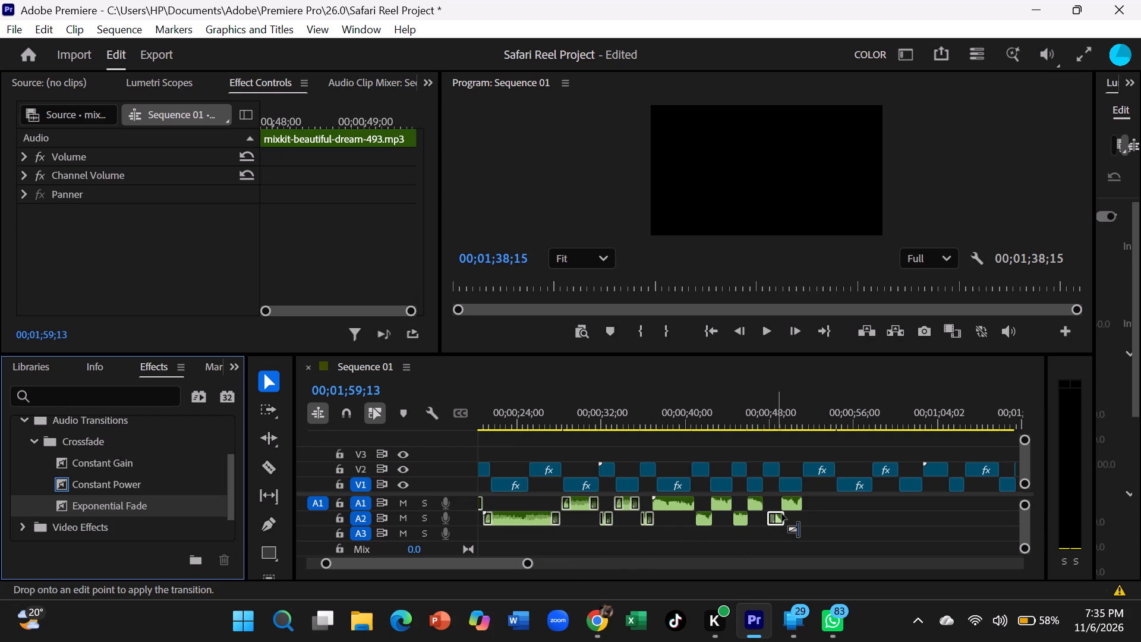
{"action": "left_click_drag", "start_coordinate": [782, 514], "coordinate": [801, 506]}
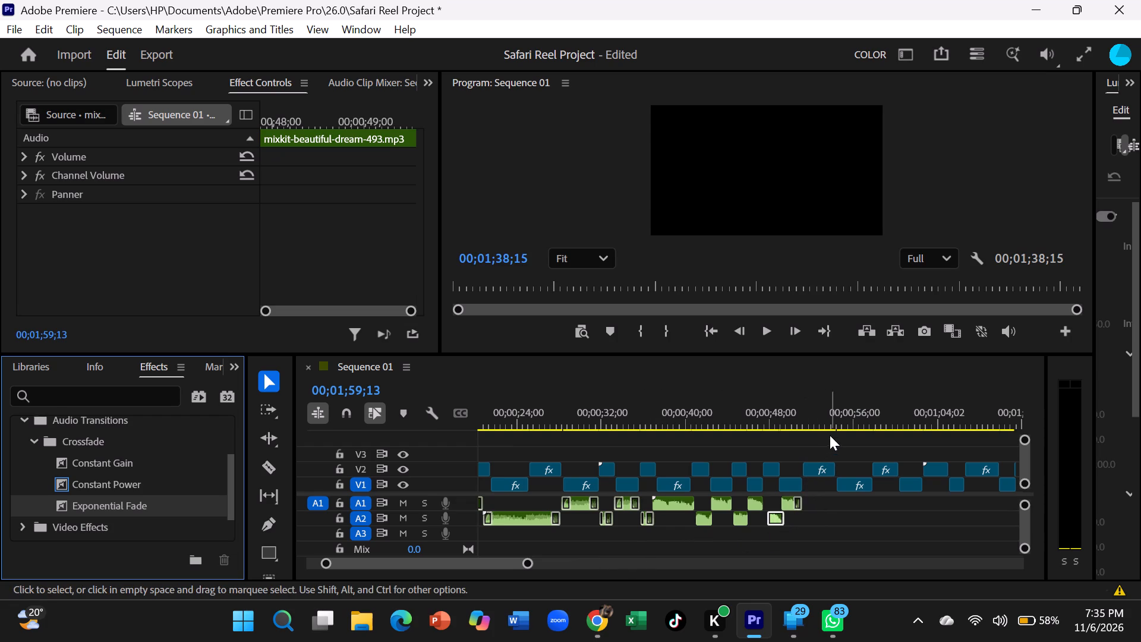
Play the sequence from the start to review the opening seconds of the soundtrack, stopping at 00;00;04;13.
{"action": "left_click", "coordinate": [767, 336]}
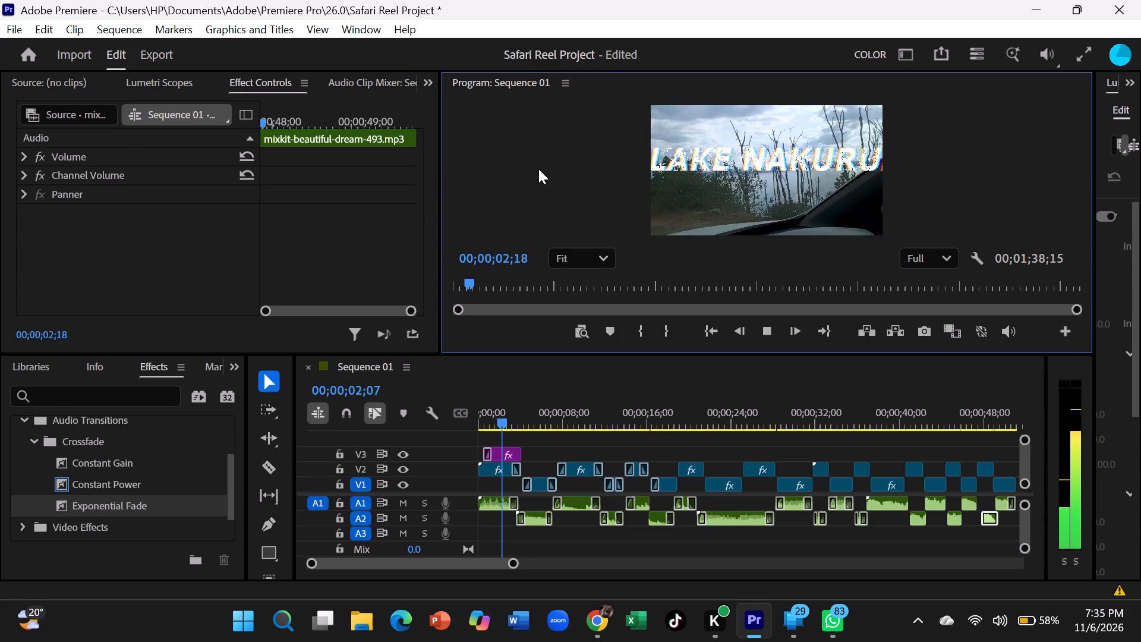
{"action": "left_click", "coordinate": [762, 330]}
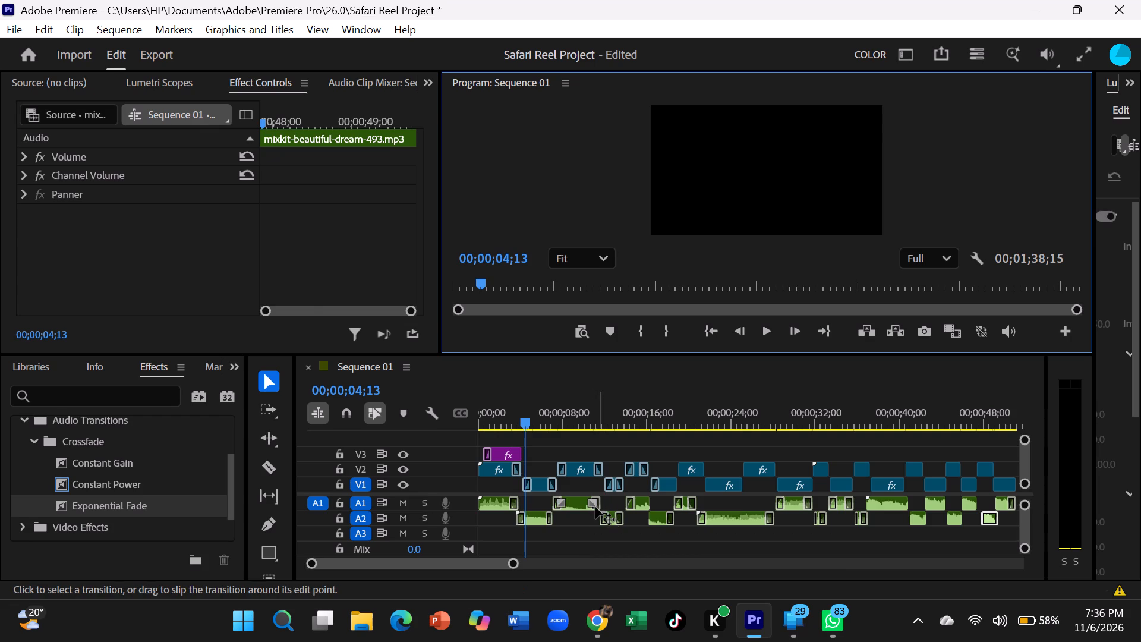
Clear the Constant Power transition at the start of the silent-descent segment on A2 near 00;00;12.
{"action": "left_click", "coordinate": [595, 507]}
{"action": "left_click", "coordinate": [605, 521]}
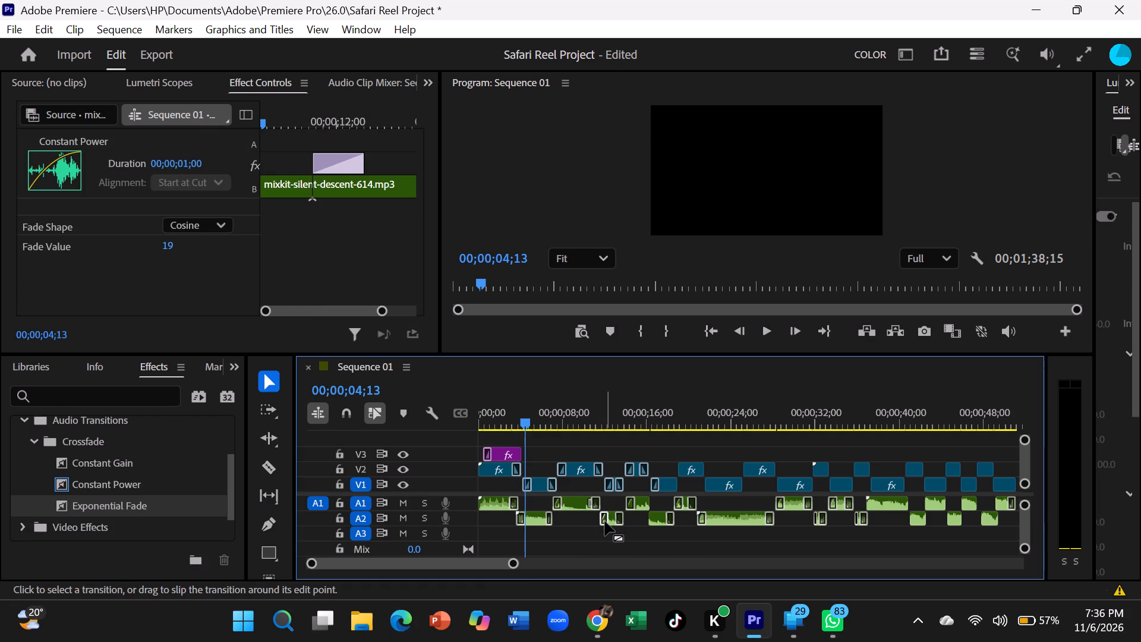
{"action": "right_click", "coordinate": [607, 524]}
{"action": "right_click", "coordinate": [602, 524]}
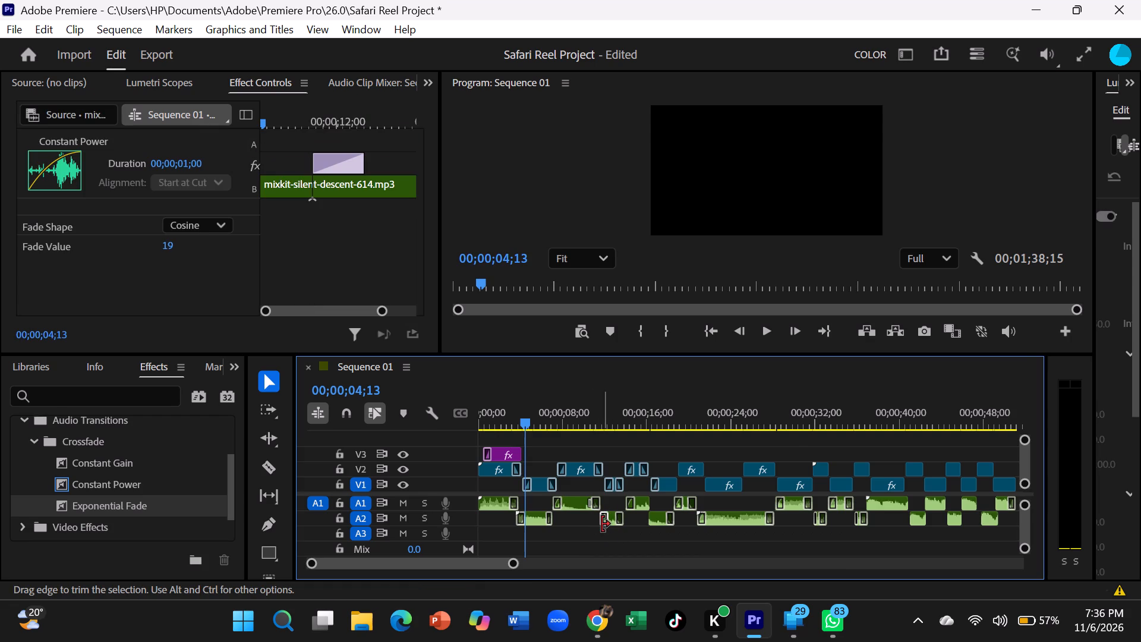
{"action": "left_click", "coordinate": [567, 510]}
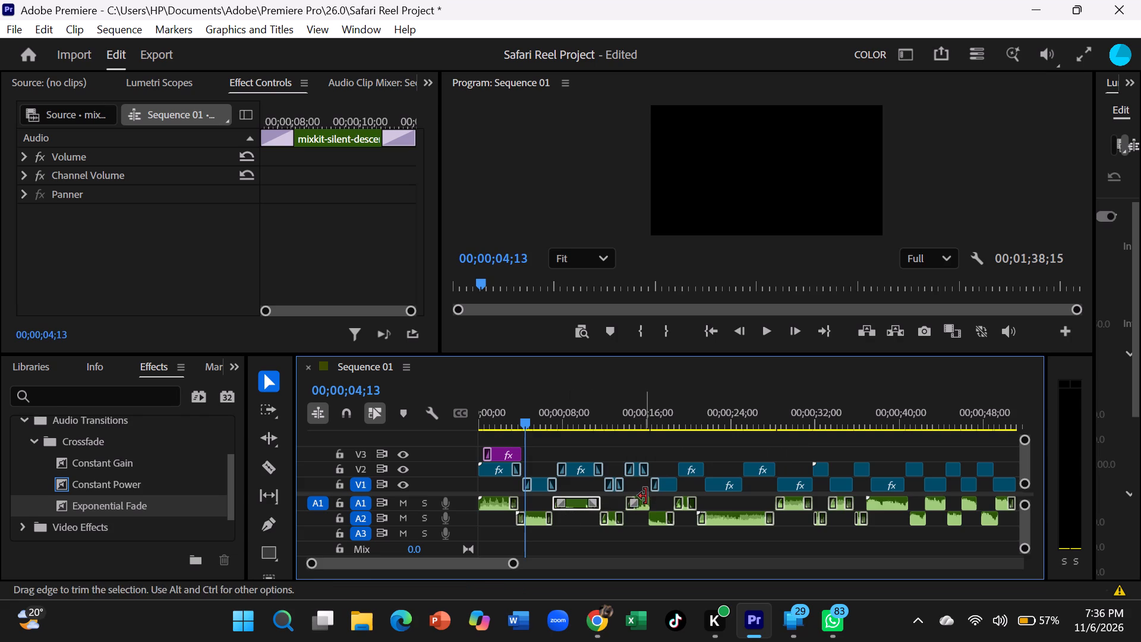
{"action": "left_click", "coordinate": [604, 517]}
{"action": "right_click", "coordinate": [606, 519]}
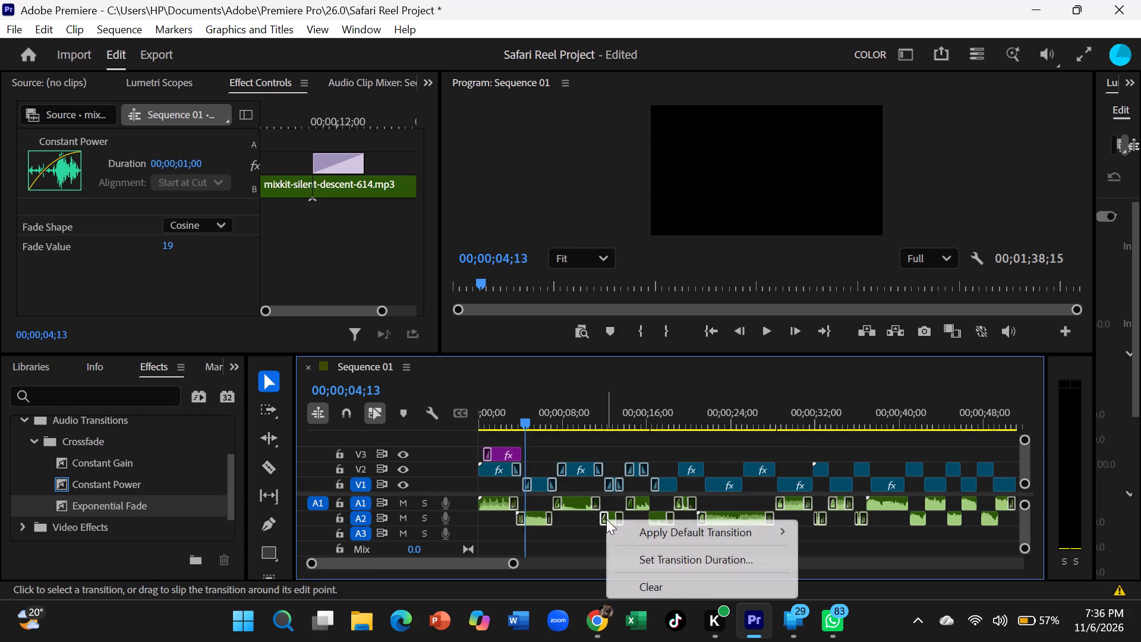
{"action": "left_click", "coordinate": [651, 587]}
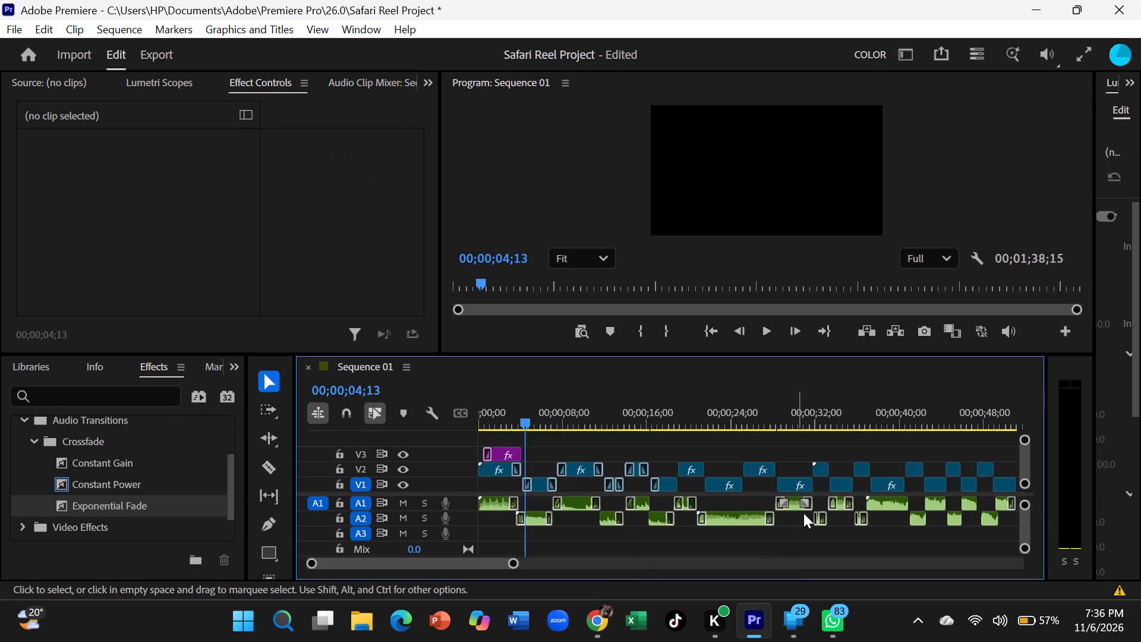
Clear the Constant Power transitions at the start of the serene-view segments on A1 near 00;00;28 and A2 near 00;00;32.
{"action": "left_click", "coordinate": [781, 505]}
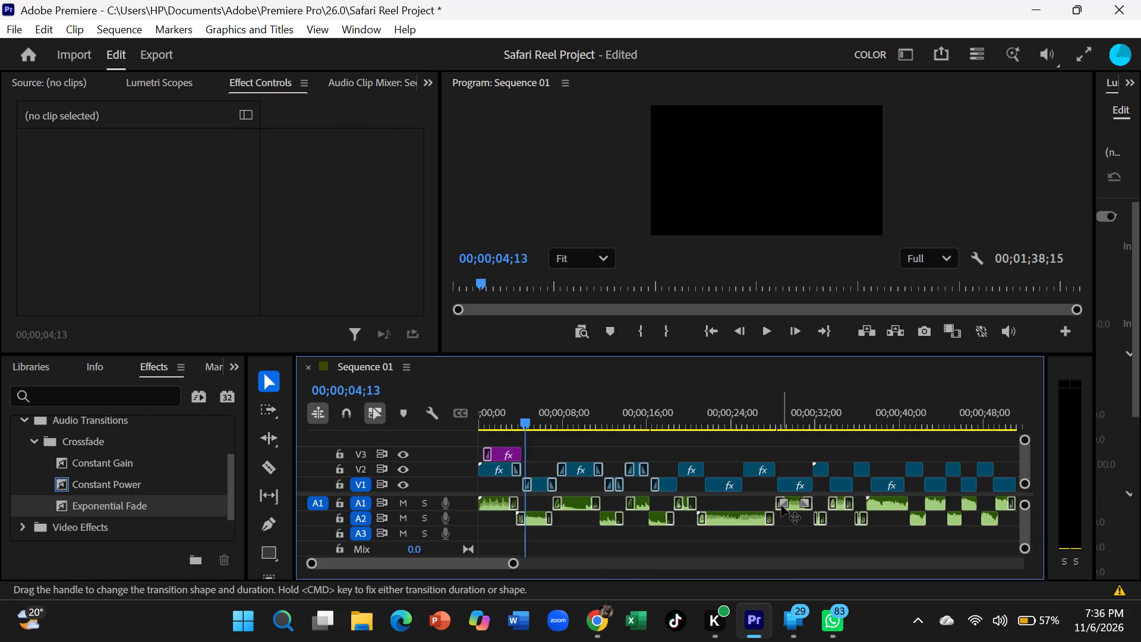
{"action": "right_click", "coordinate": [781, 505]}
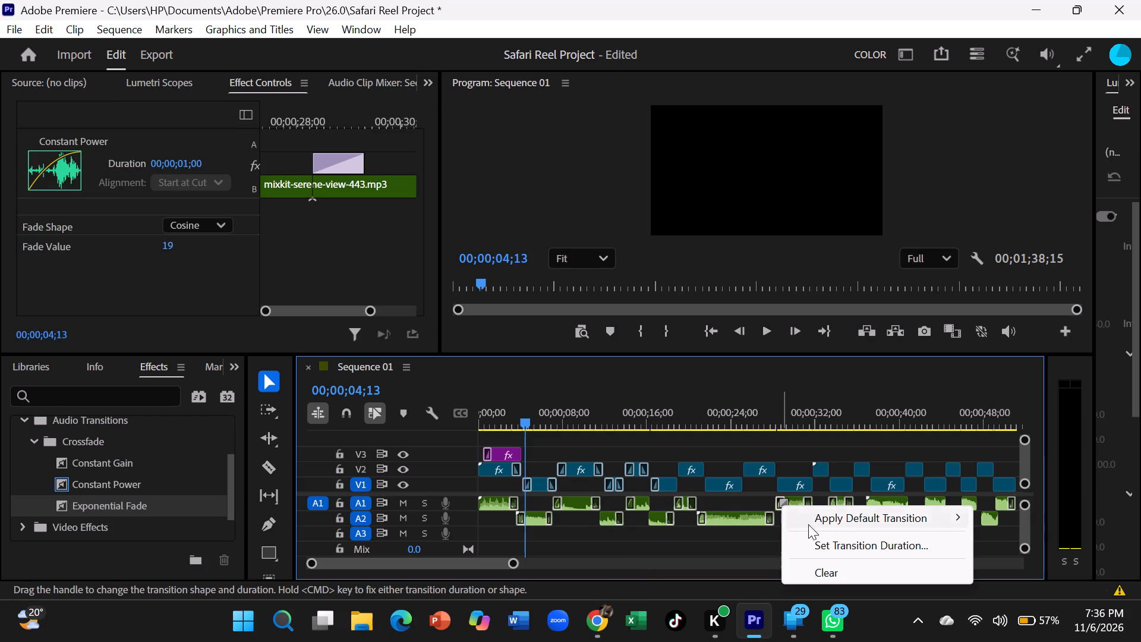
{"action": "left_click", "coordinate": [822, 576]}
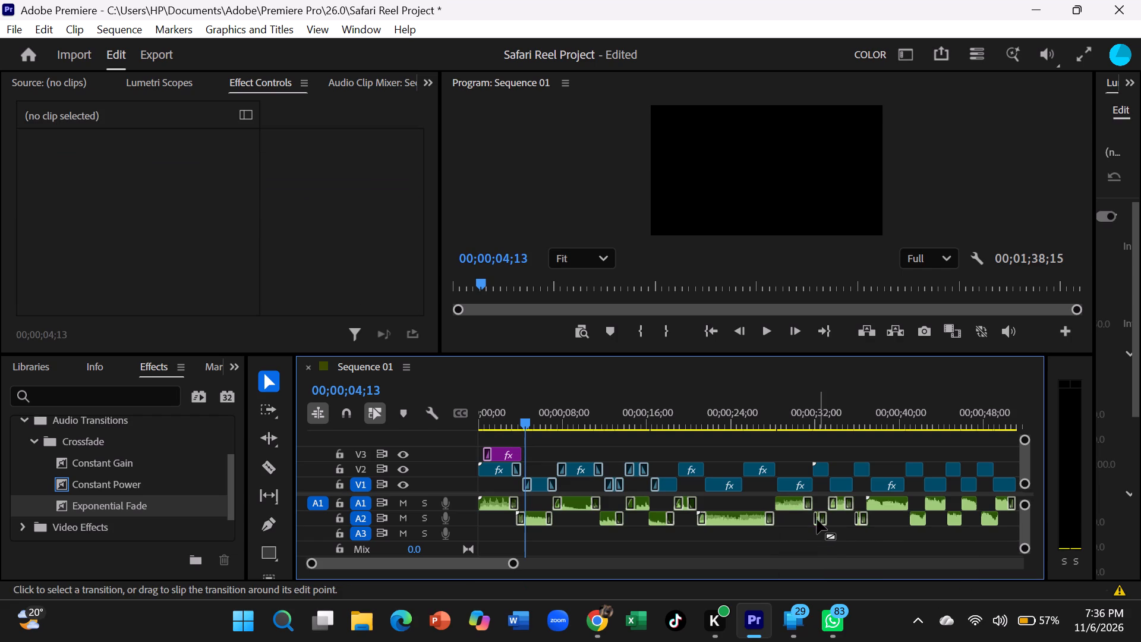
{"action": "right_click", "coordinate": [816, 517]}
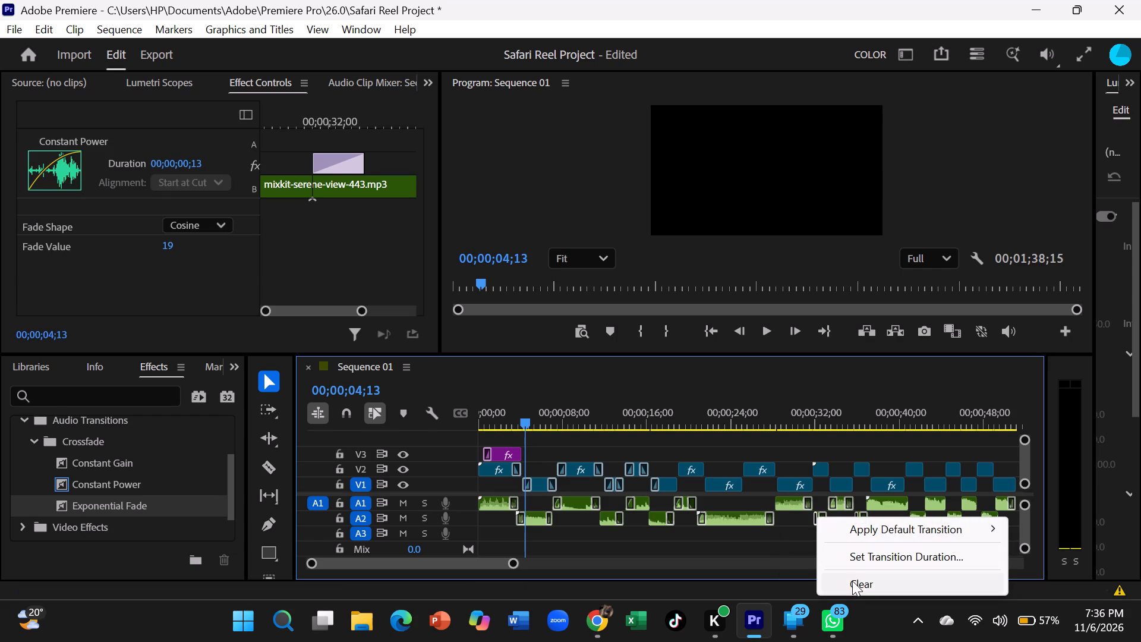
{"action": "left_click", "coordinate": [852, 581]}
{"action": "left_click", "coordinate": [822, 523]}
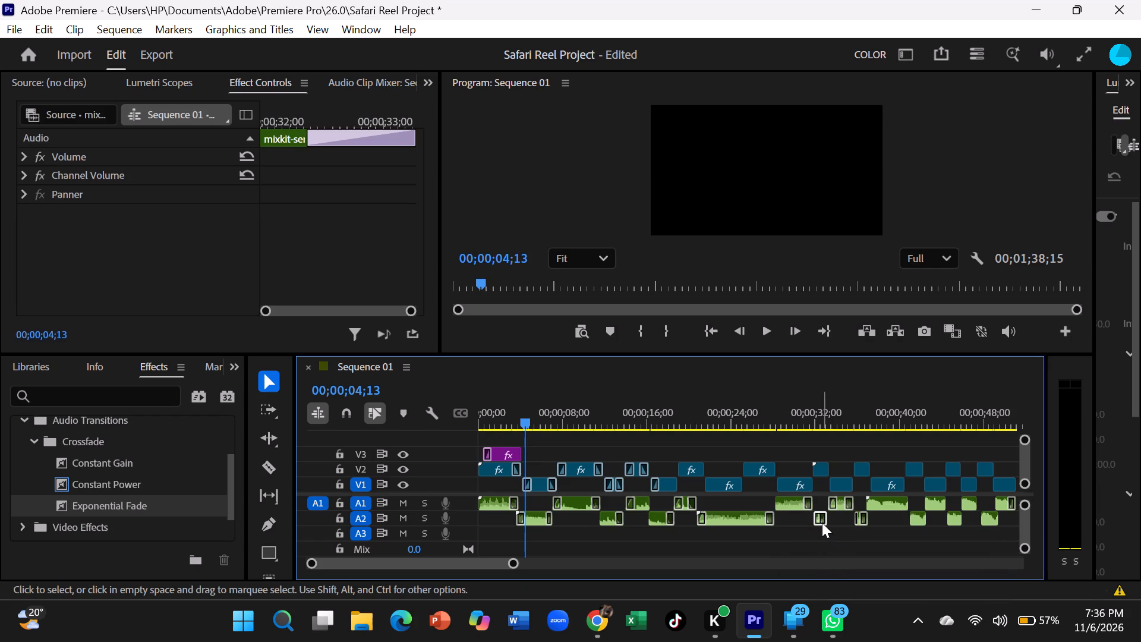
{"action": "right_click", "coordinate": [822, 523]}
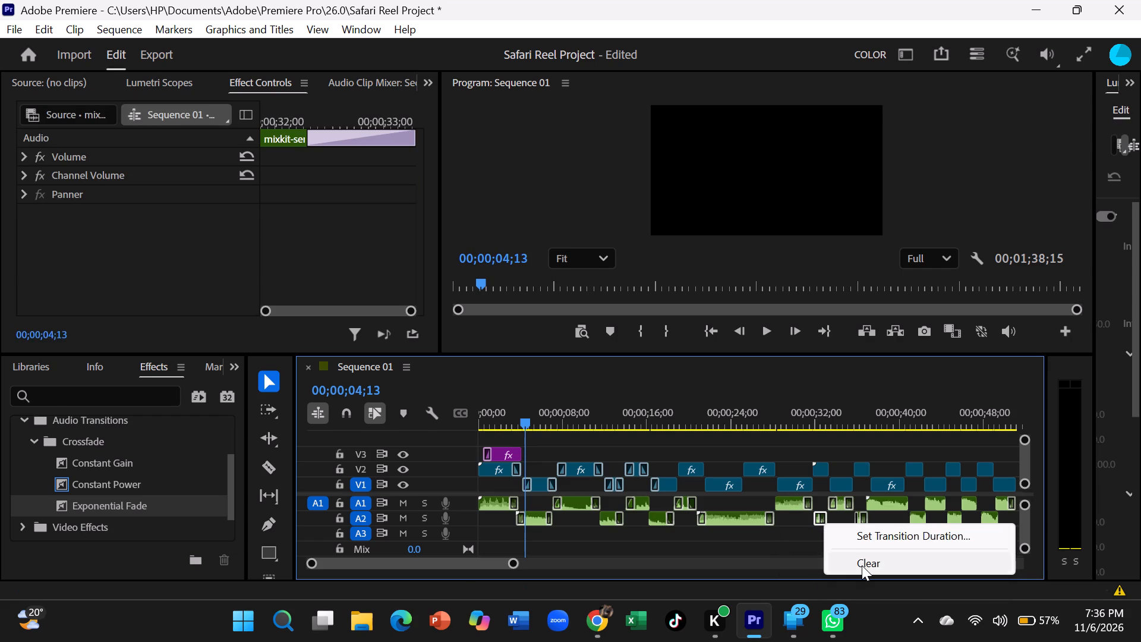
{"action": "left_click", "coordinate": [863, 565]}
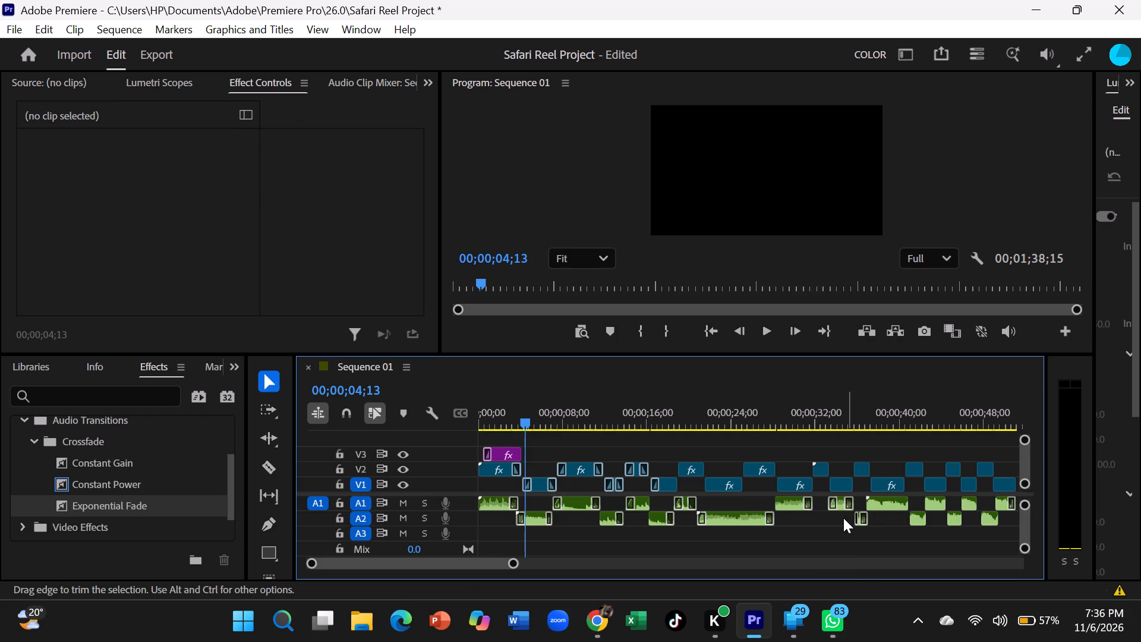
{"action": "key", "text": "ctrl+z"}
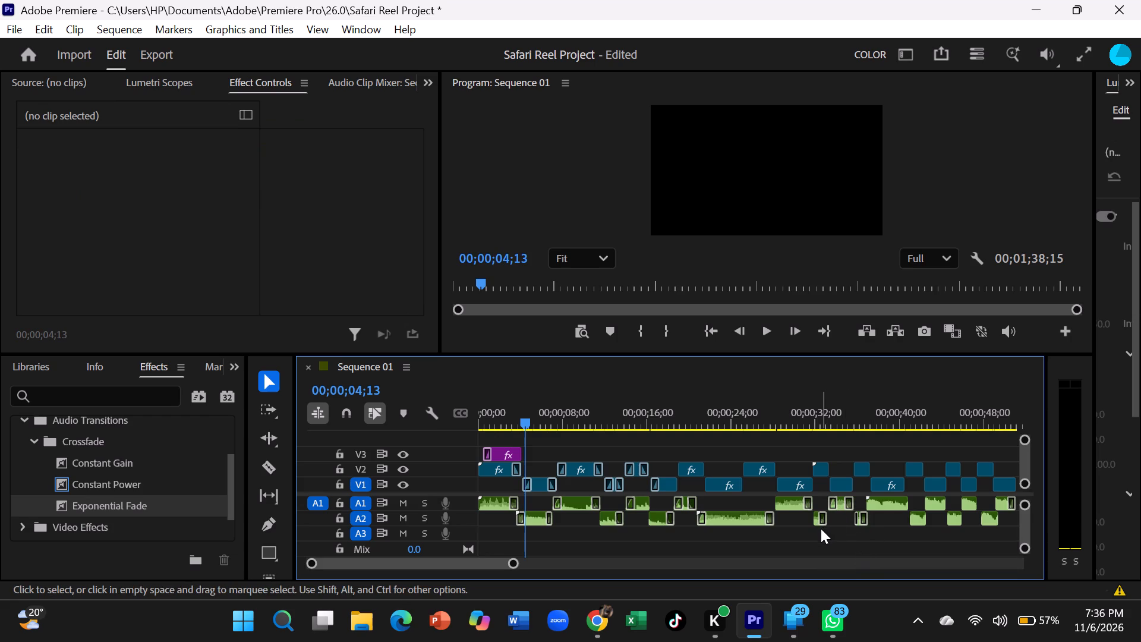
Clear the Exponential Fade ending the A2 serene-view segment near 00;00;33 and the Constant Power transition starting the following A1 segment.
{"action": "left_click", "coordinate": [823, 518]}
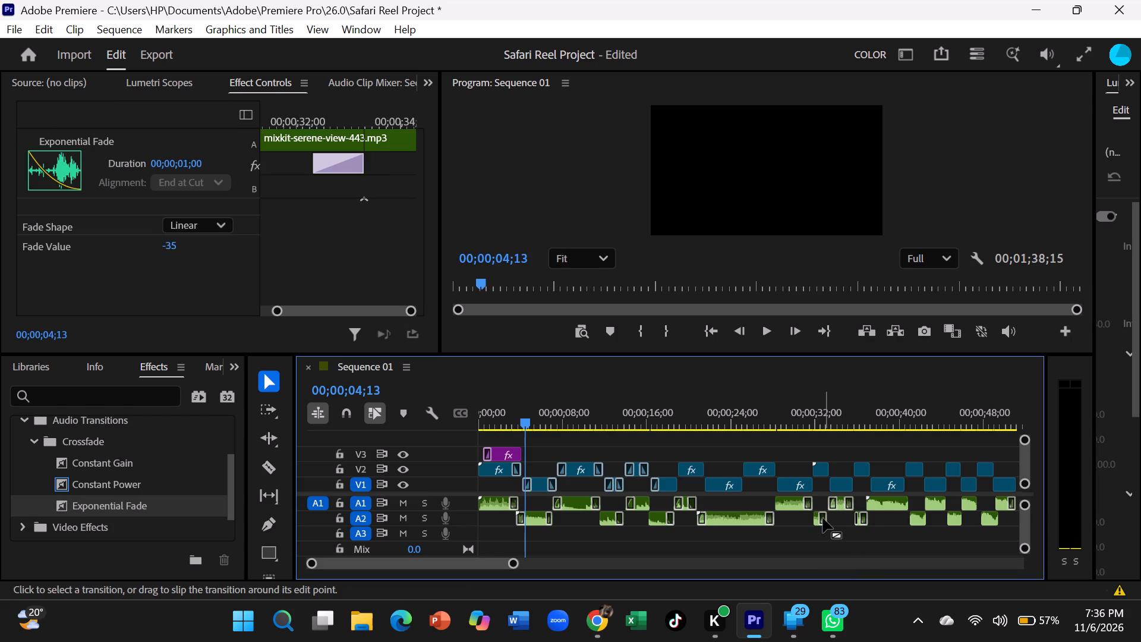
{"action": "right_click", "coordinate": [825, 518]}
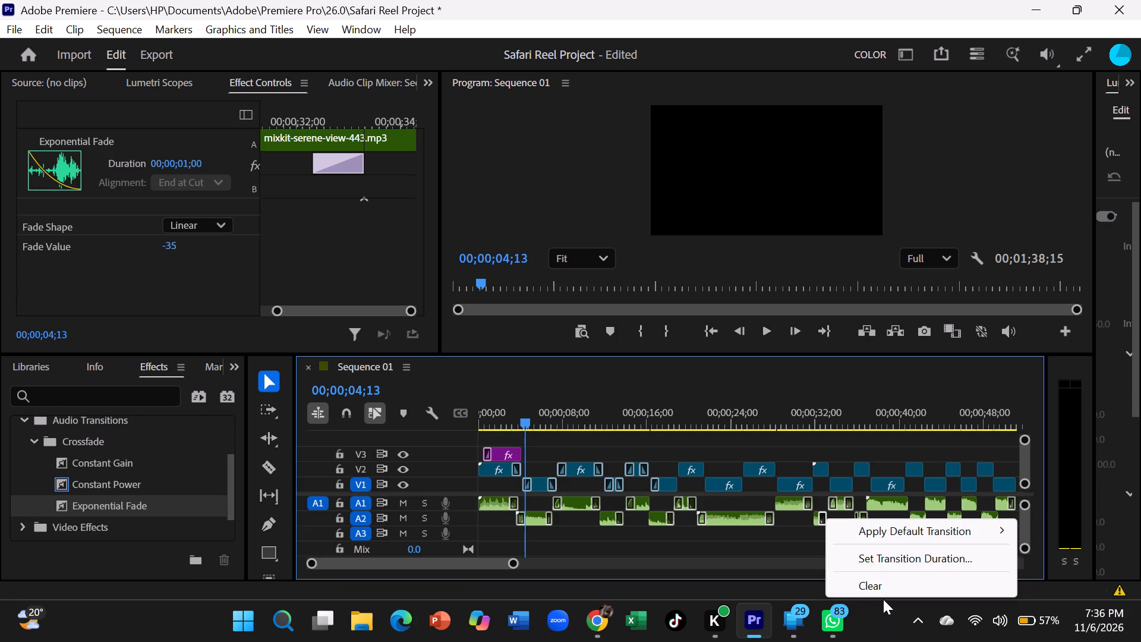
{"action": "left_click", "coordinate": [881, 589]}
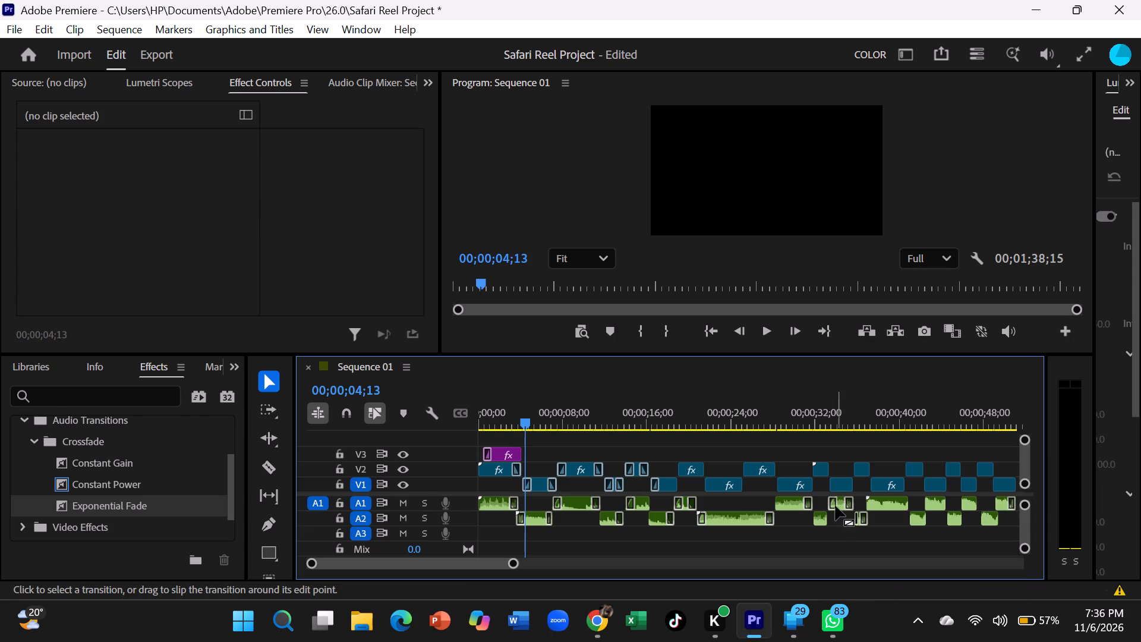
{"action": "left_click", "coordinate": [829, 502]}
{"action": "left_click", "coordinate": [835, 505]}
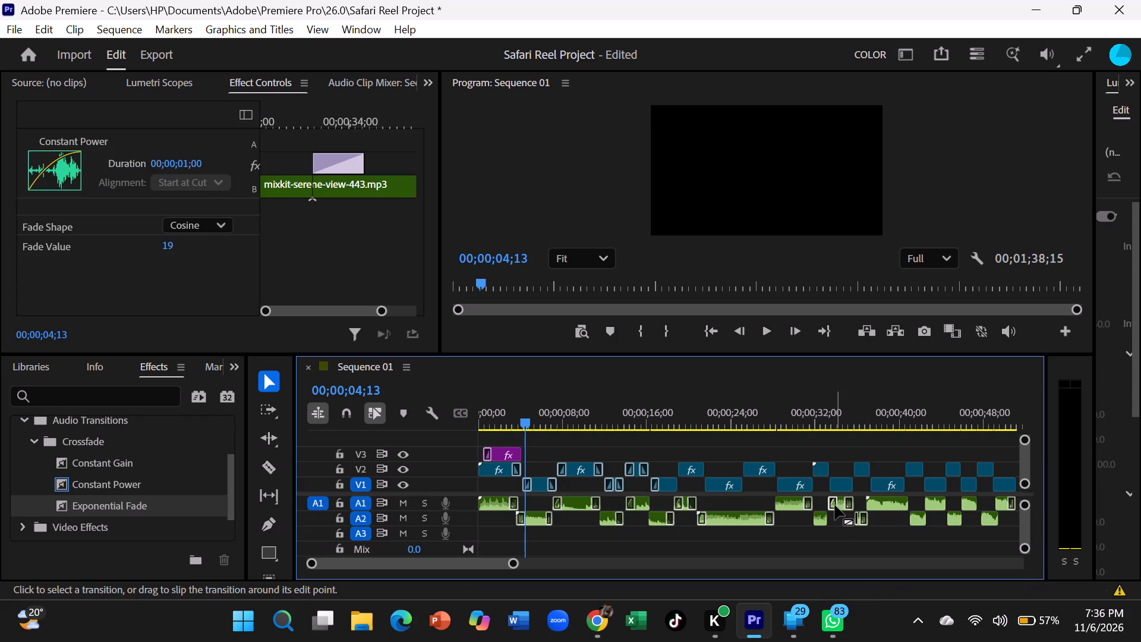
{"action": "right_click", "coordinate": [835, 505]}
{"action": "left_click", "coordinate": [893, 574]}
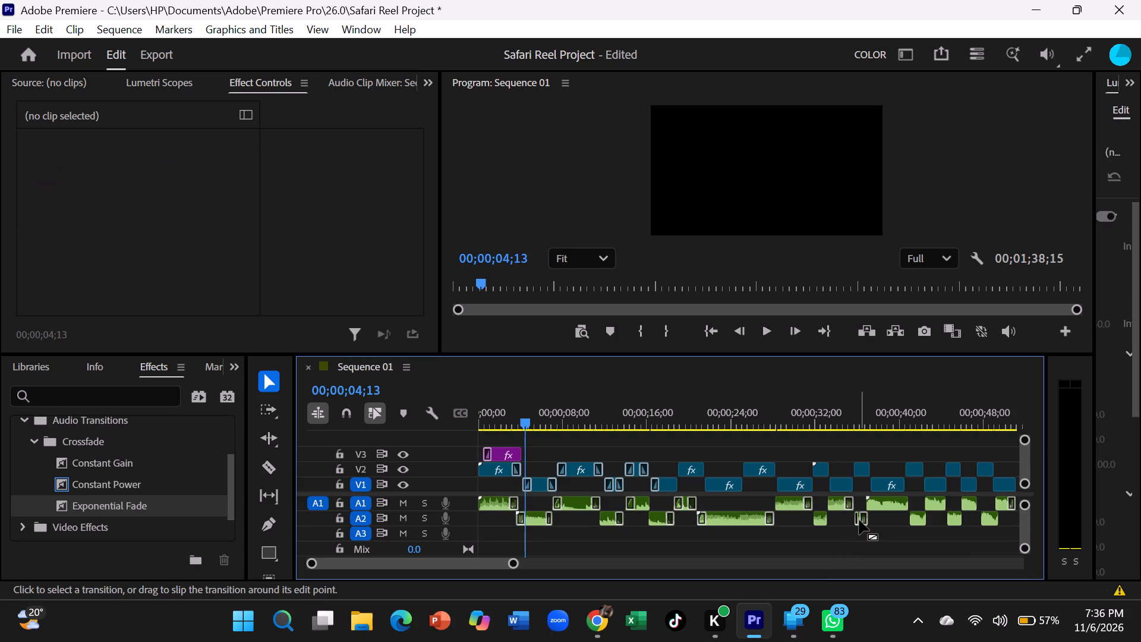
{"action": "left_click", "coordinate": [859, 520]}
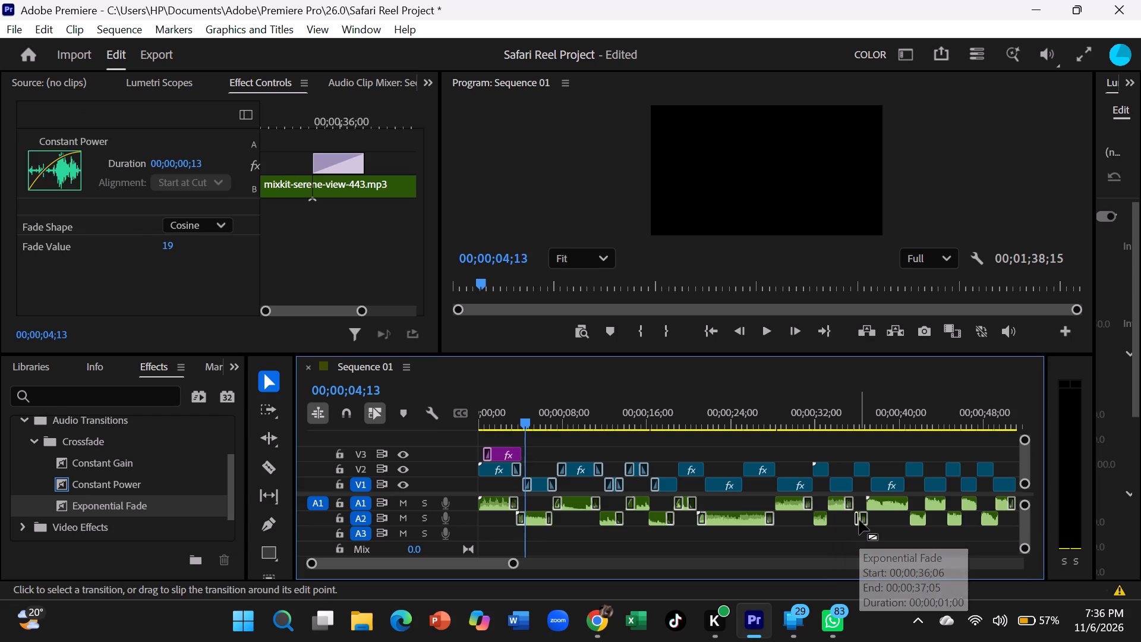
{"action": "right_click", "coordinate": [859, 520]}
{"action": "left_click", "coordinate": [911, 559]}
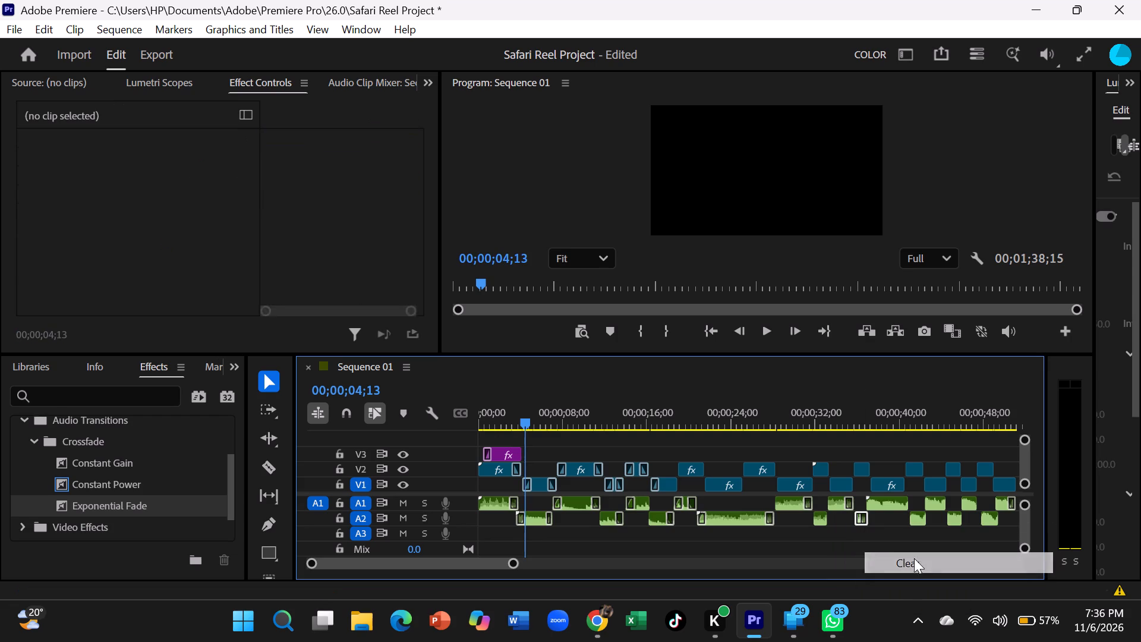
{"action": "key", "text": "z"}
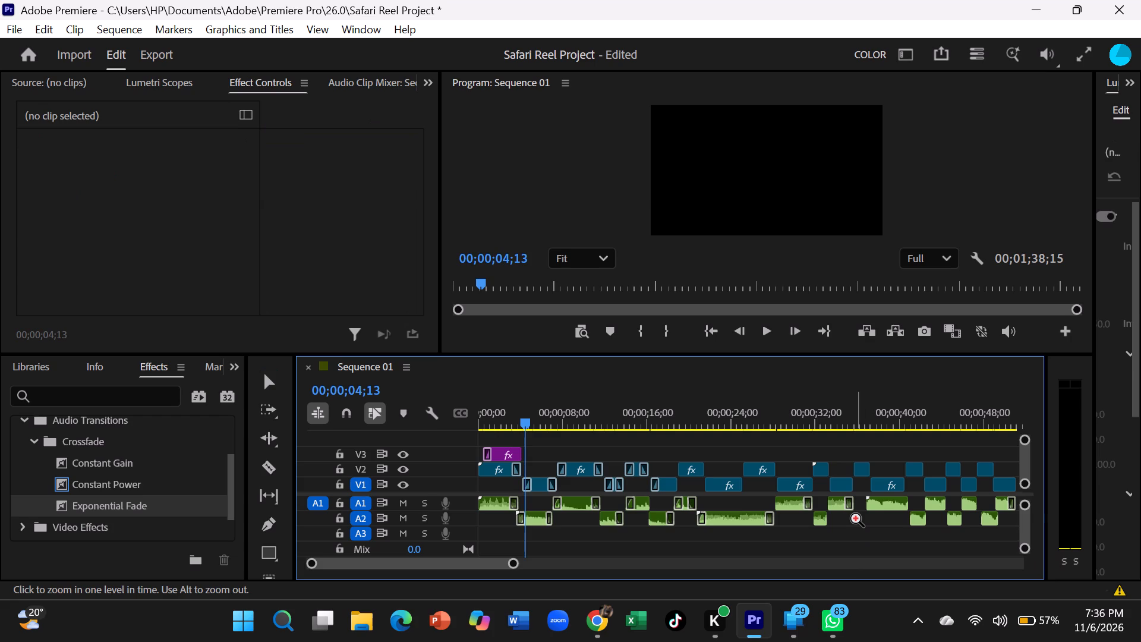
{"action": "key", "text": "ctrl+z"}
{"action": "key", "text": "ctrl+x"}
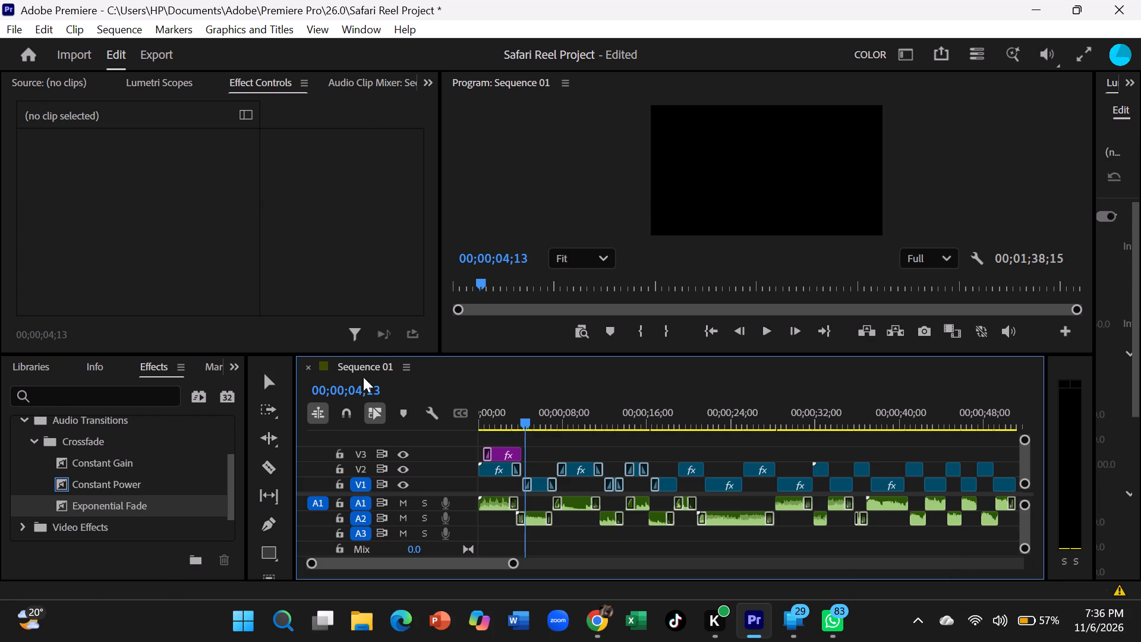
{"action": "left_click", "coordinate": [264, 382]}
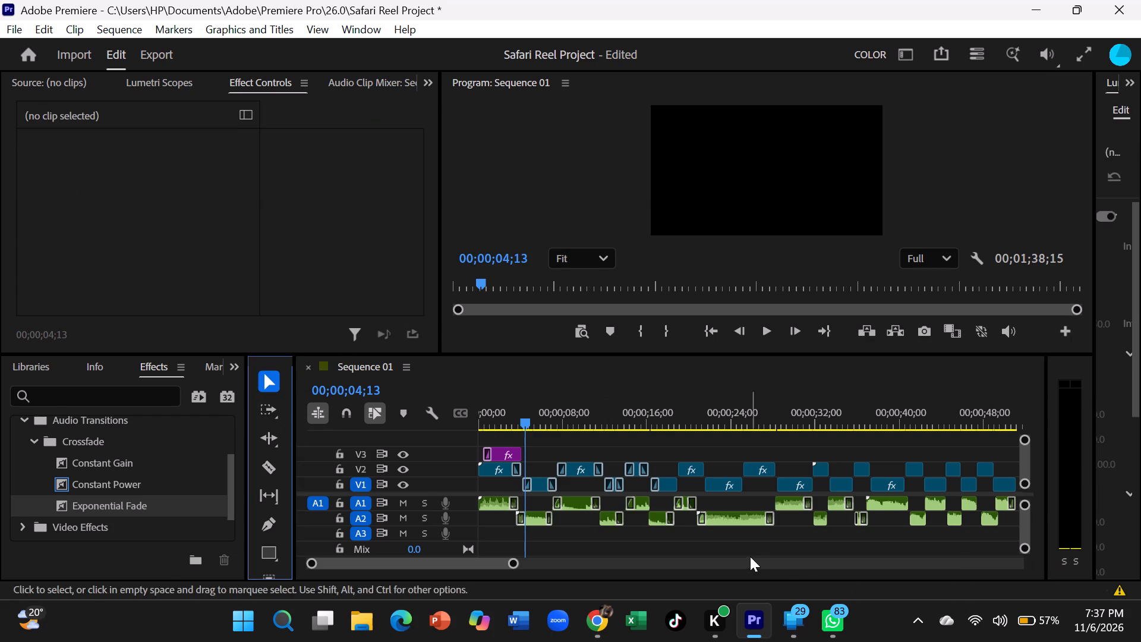
Clear the Constant Power transition at the start of the serene-view segment on A2 near 00;00;36.
{"action": "left_click", "coordinate": [858, 519]}
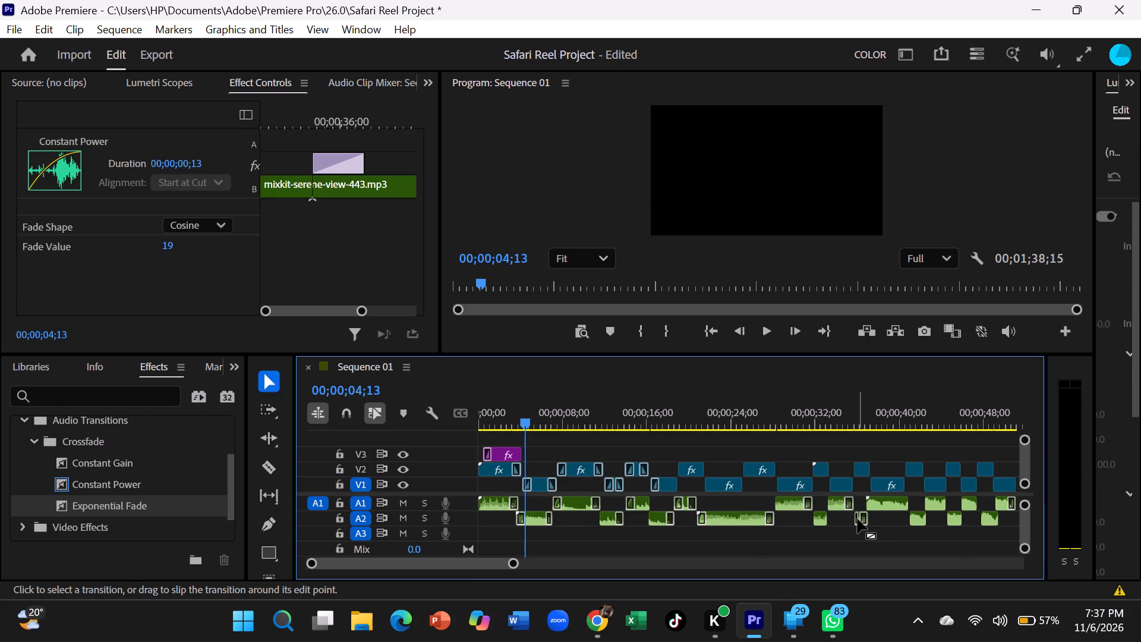
{"action": "left_click", "coordinate": [858, 519]}
{"action": "left_click", "coordinate": [858, 519]}
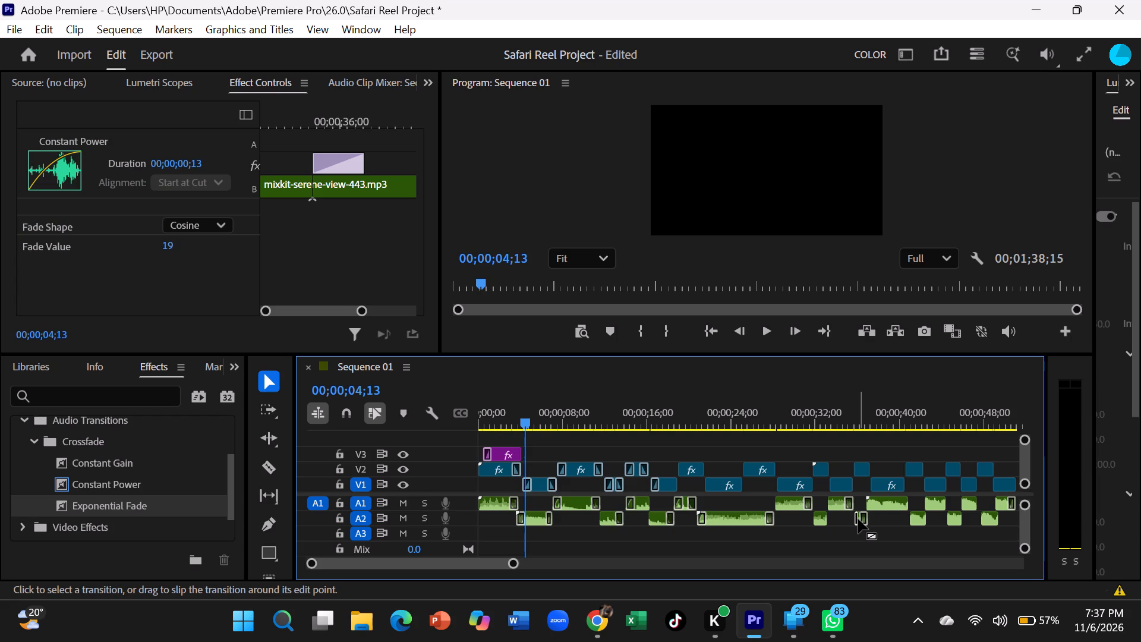
{"action": "right_click", "coordinate": [858, 519]}
{"action": "left_click", "coordinate": [906, 553]}
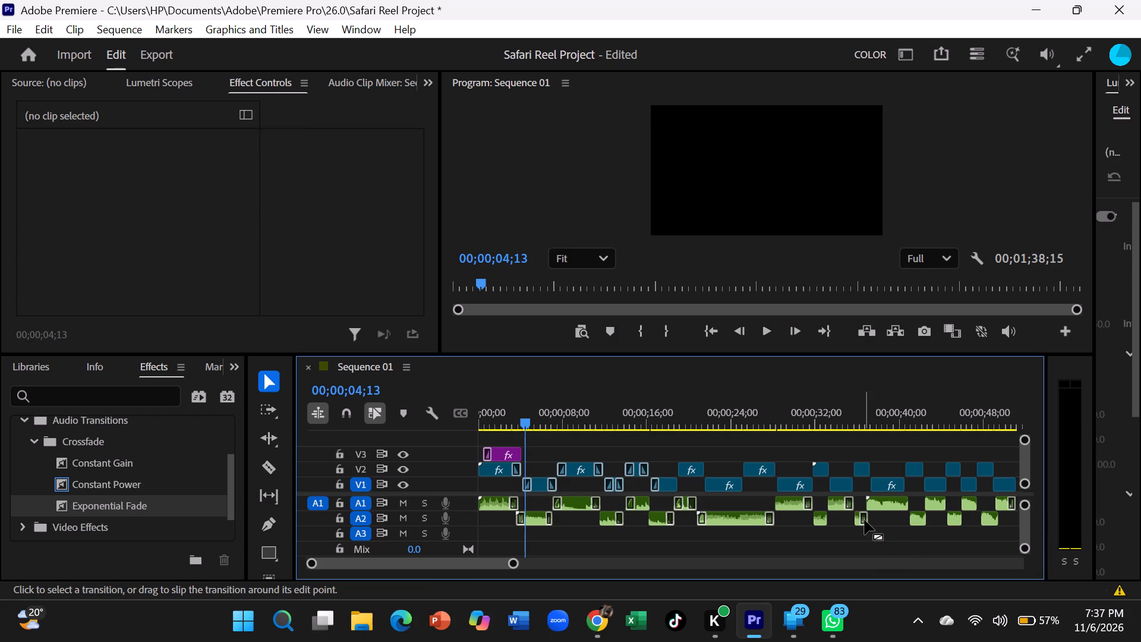
Clear the Exponential Fade at the end of the silent-descent segment on A2 near 00;00;19.
{"action": "scroll", "coordinate": [867, 517], "scroll_direction": "down", "scroll_amount": 2}
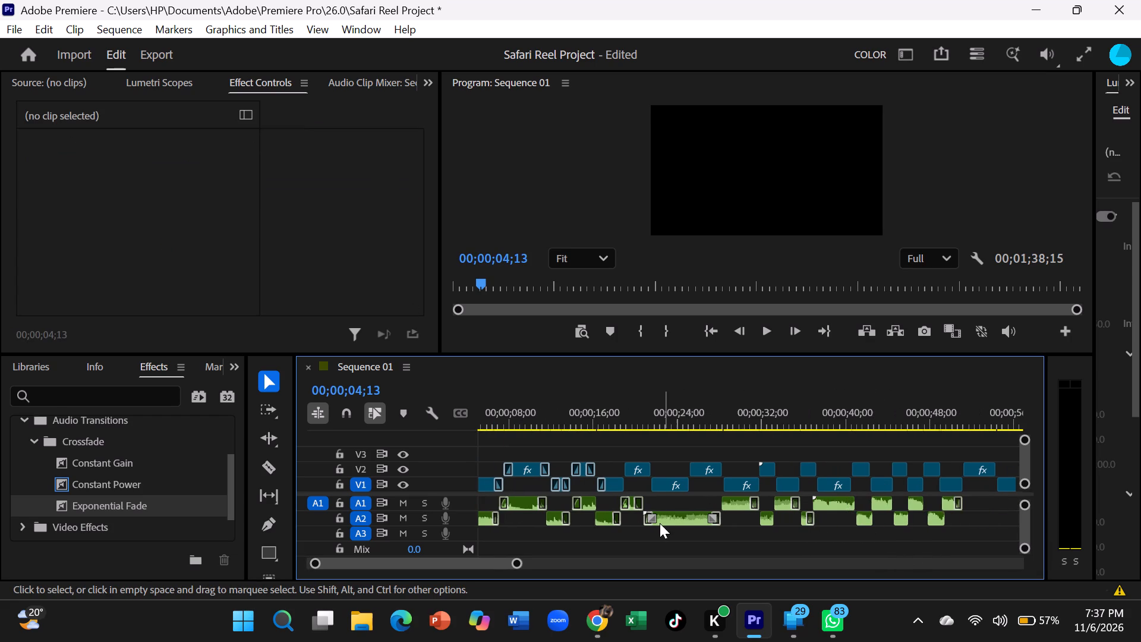
{"action": "scroll", "coordinate": [660, 523], "scroll_direction": "up", "scroll_amount": 1}
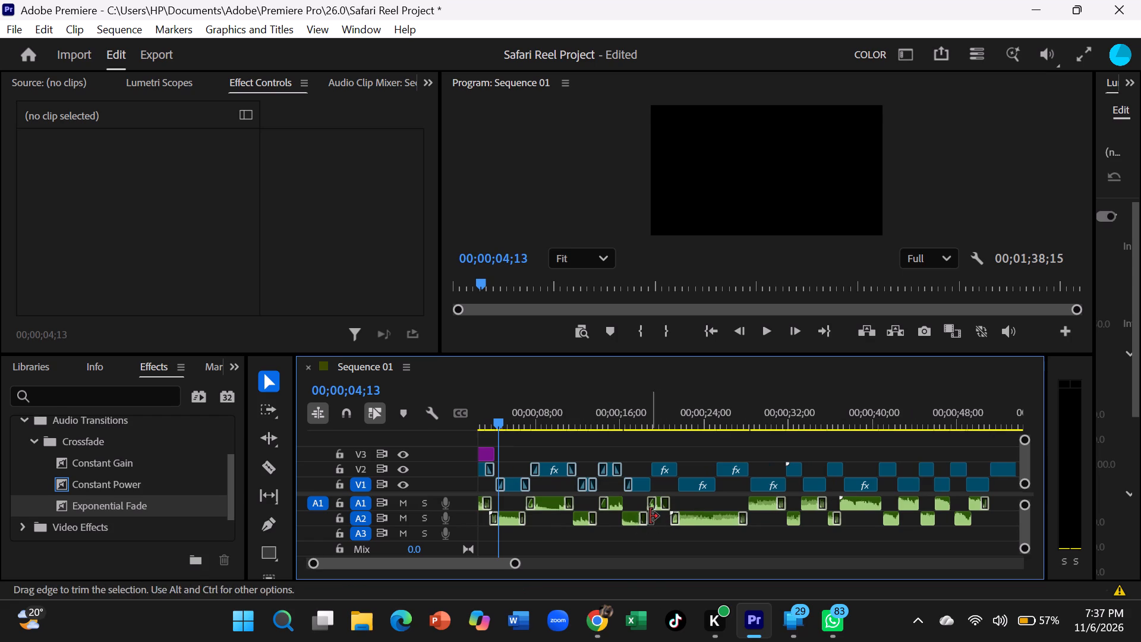
{"action": "left_click", "coordinate": [646, 517]}
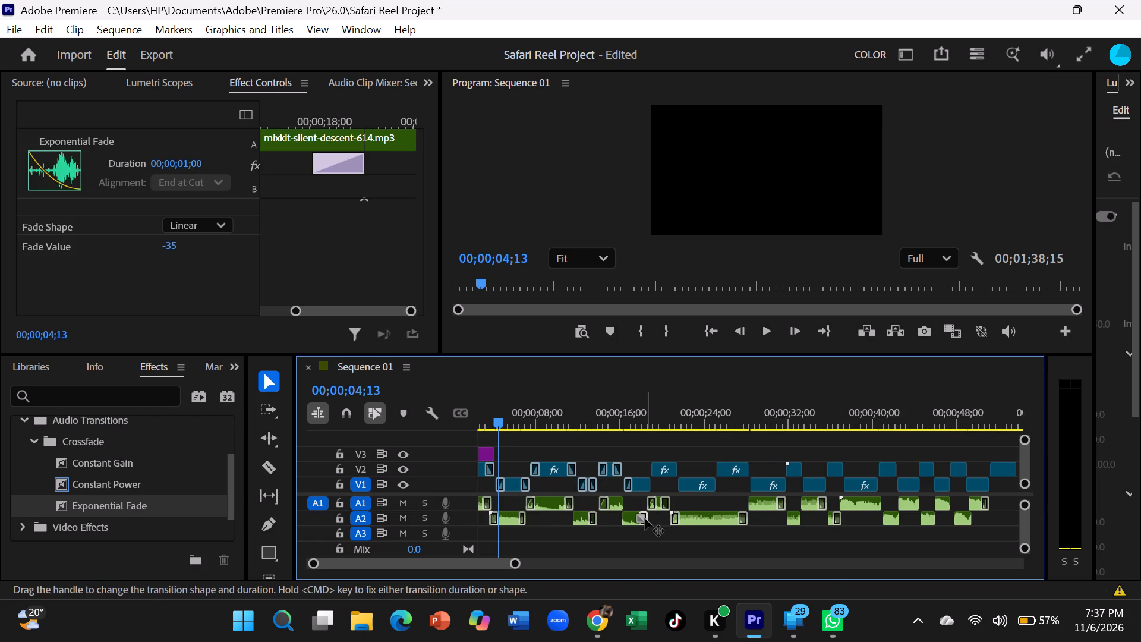
{"action": "right_click", "coordinate": [645, 518]}
{"action": "left_click", "coordinate": [692, 582]}
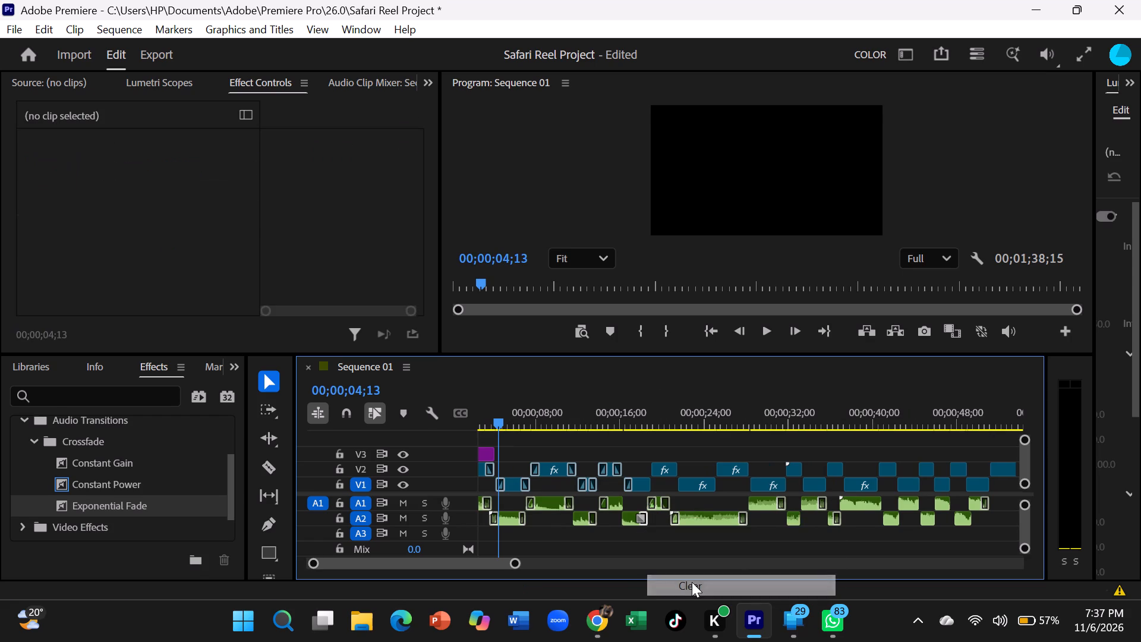
Play the sequence from 00;00;00;00 to review the soundtrack with the reduced audio transitions.
{"action": "scroll", "coordinate": [669, 540], "scroll_direction": "up", "scroll_amount": 6}
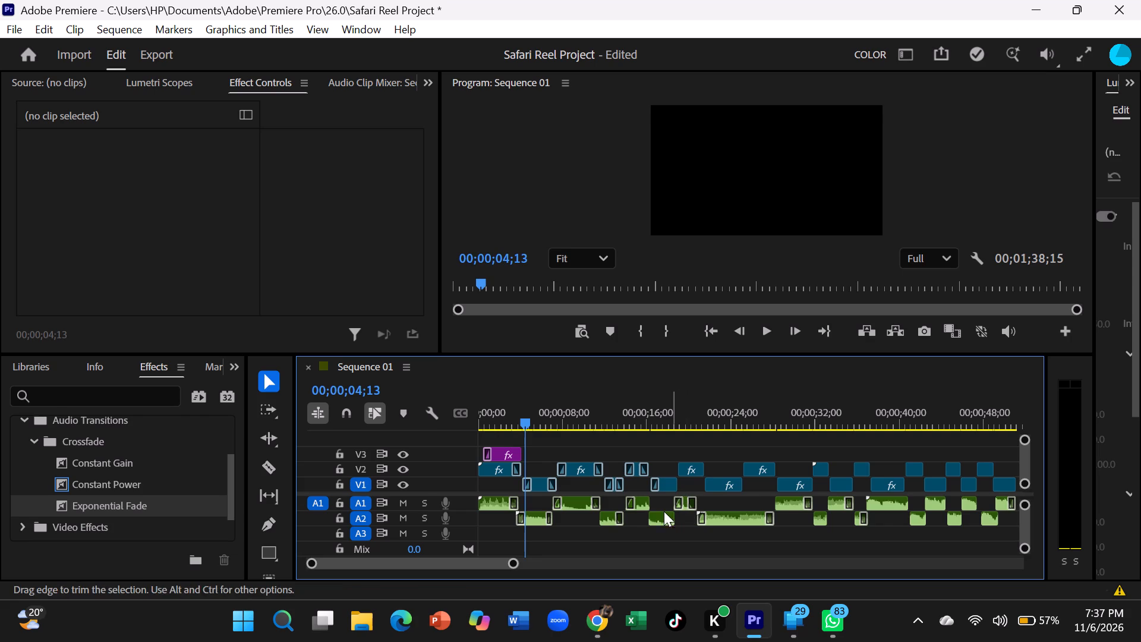
{"action": "scroll", "coordinate": [660, 514], "scroll_direction": "down", "scroll_amount": 1}
{"action": "scroll", "coordinate": [694, 481], "scroll_direction": "up", "scroll_amount": 9}
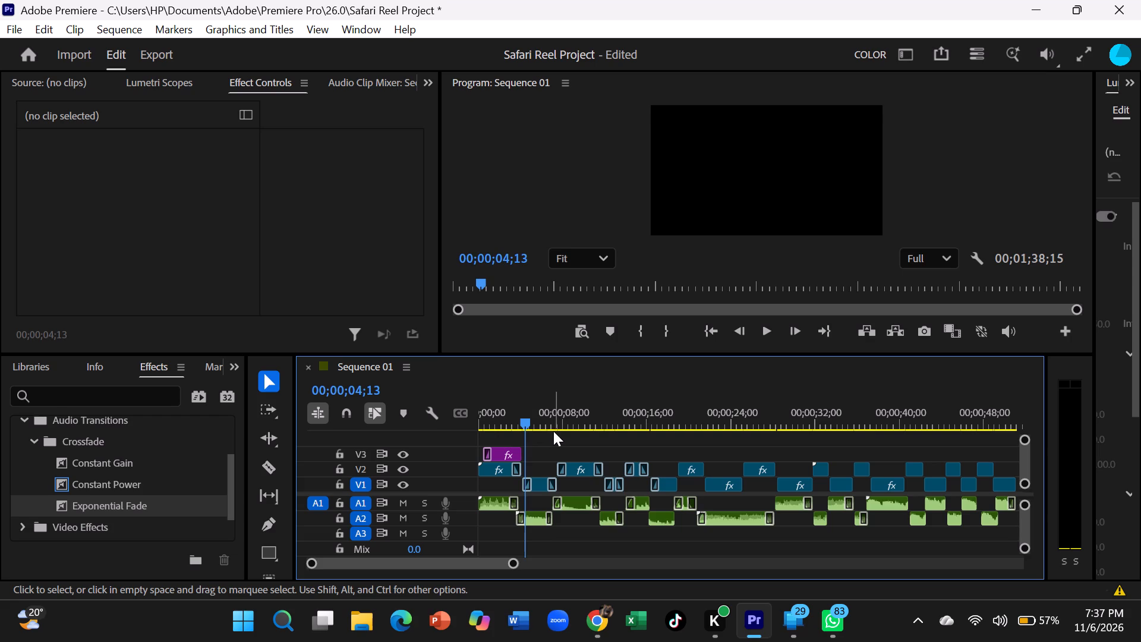
{"action": "left_click_drag", "start_coordinate": [522, 414], "coordinate": [470, 457]}
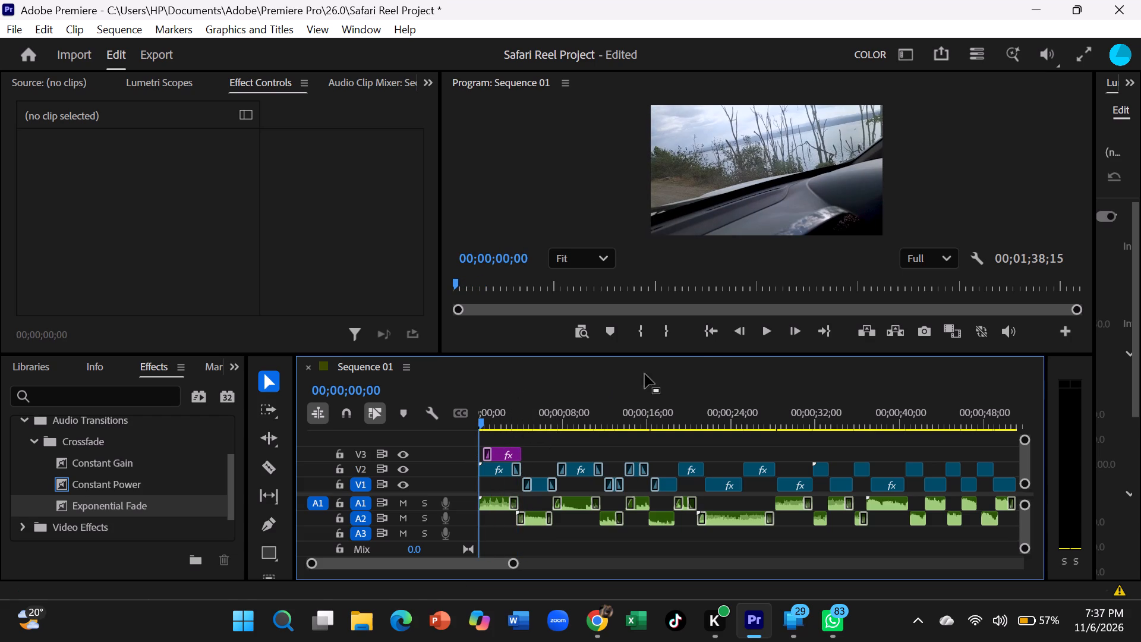
{"action": "left_click", "coordinate": [766, 328]}
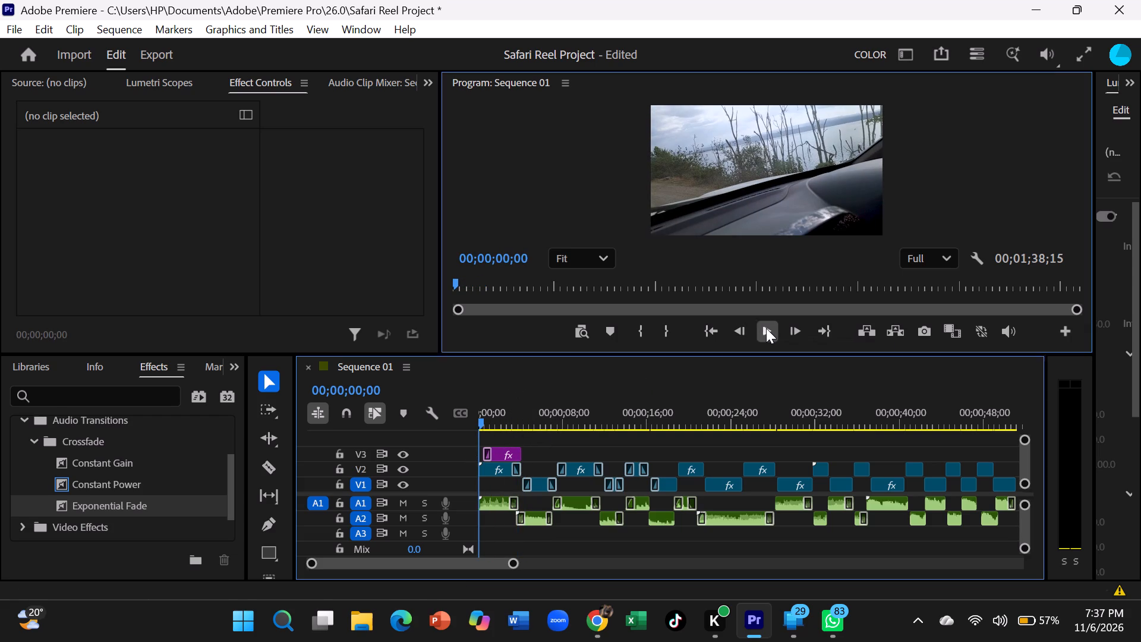
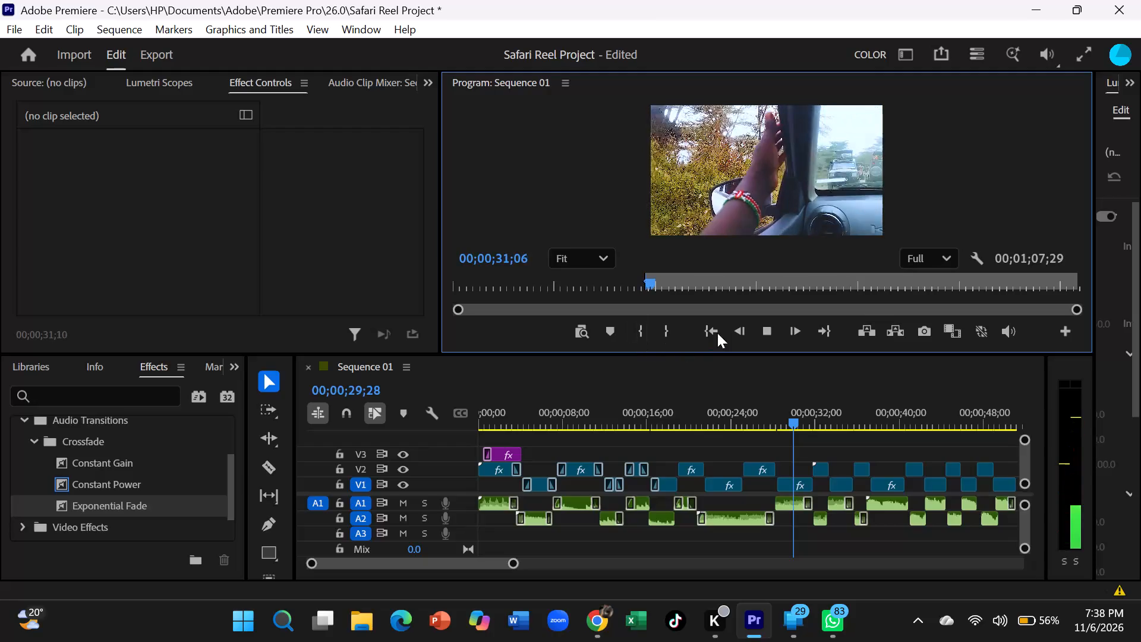
Stop playback and clear the Exponential Fade at the end of the long serene-view segment on A2 near 00;00;28.
{"action": "left_click", "coordinate": [758, 328]}
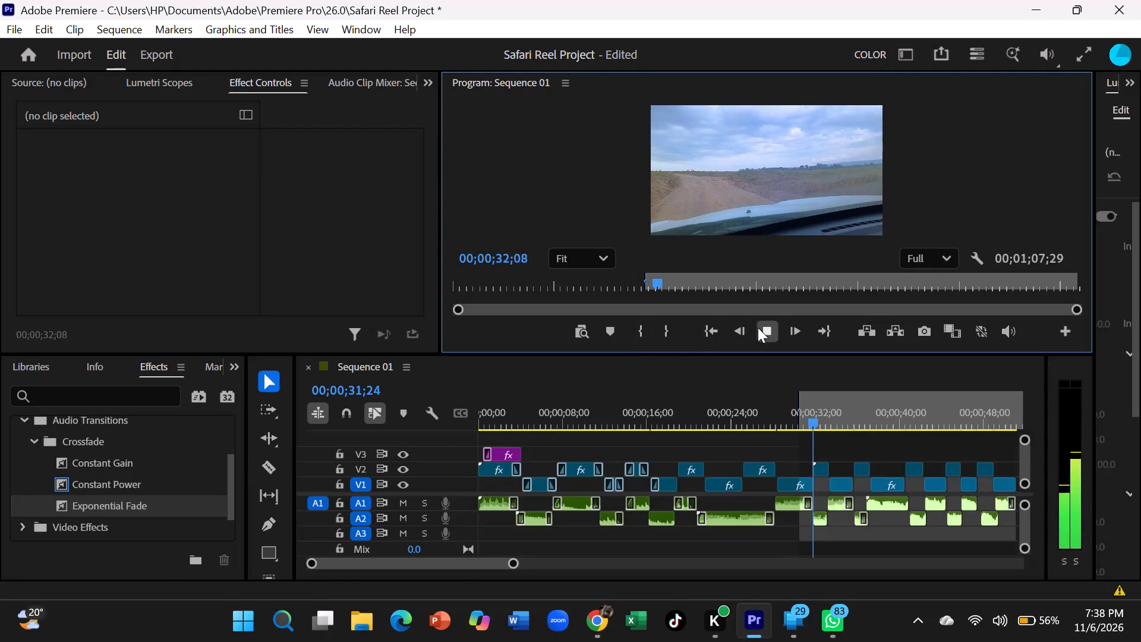
{"action": "left_click", "coordinate": [770, 515]}
{"action": "left_click", "coordinate": [770, 515]}
{"action": "right_click", "coordinate": [770, 515]}
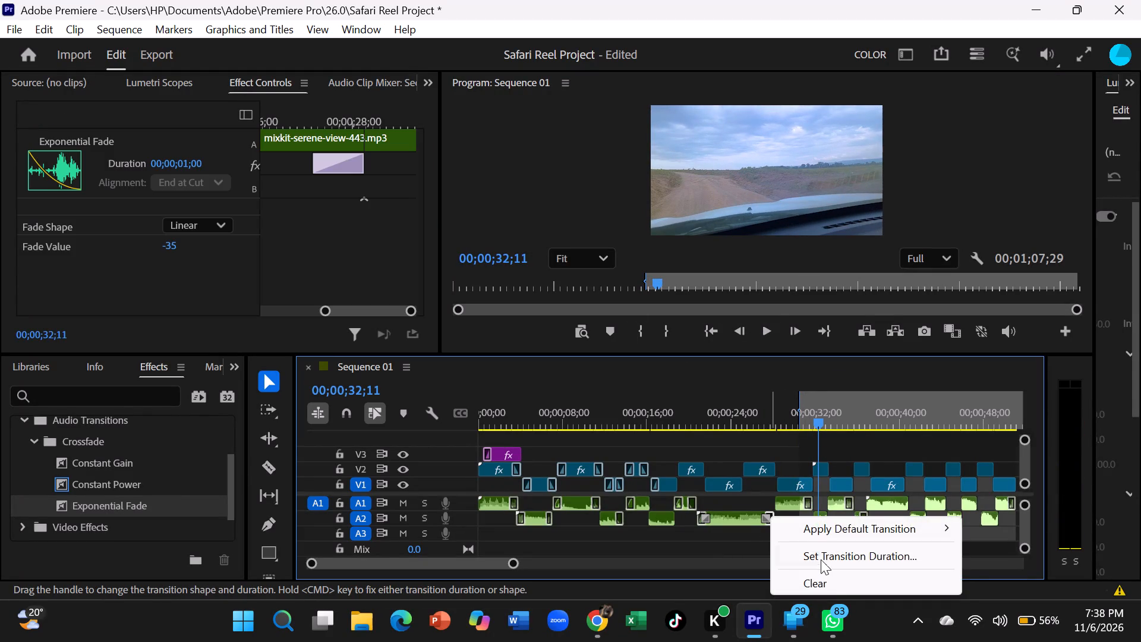
{"action": "left_click", "coordinate": [833, 583]}
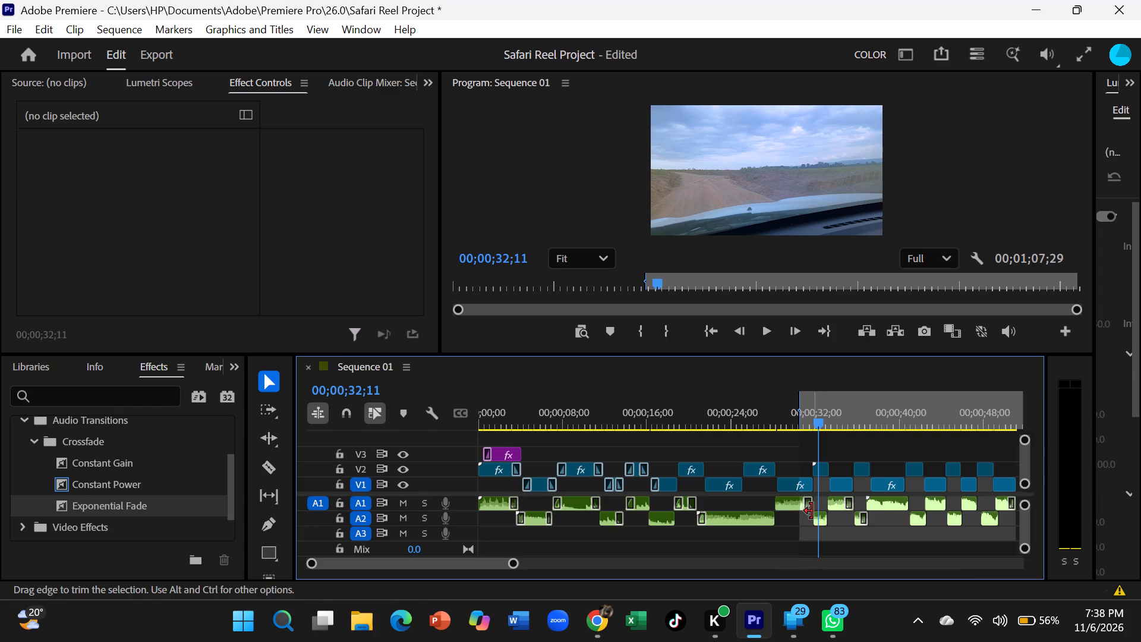
Clear the Exponential Fade at the end of the serene-view segment on A1 near 00;00;35.
{"action": "left_click_drag", "start_coordinate": [806, 401], "coordinate": [787, 413]}
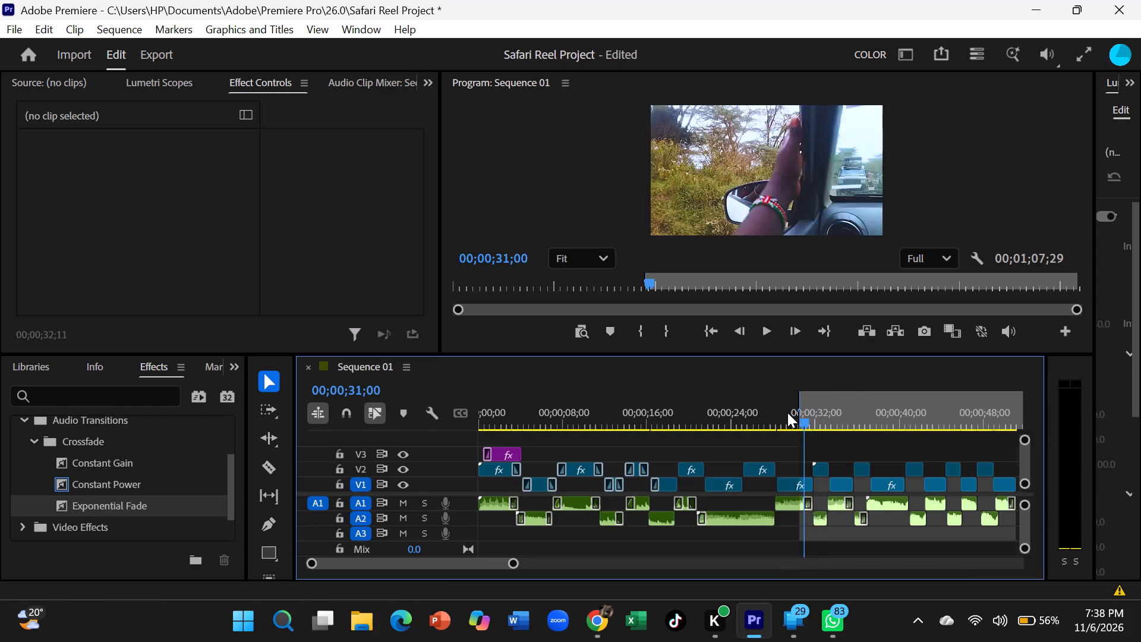
{"action": "left_click_drag", "start_coordinate": [787, 413], "coordinate": [767, 427]}
{"action": "scroll", "coordinate": [859, 452], "scroll_direction": "down", "scroll_amount": 2}
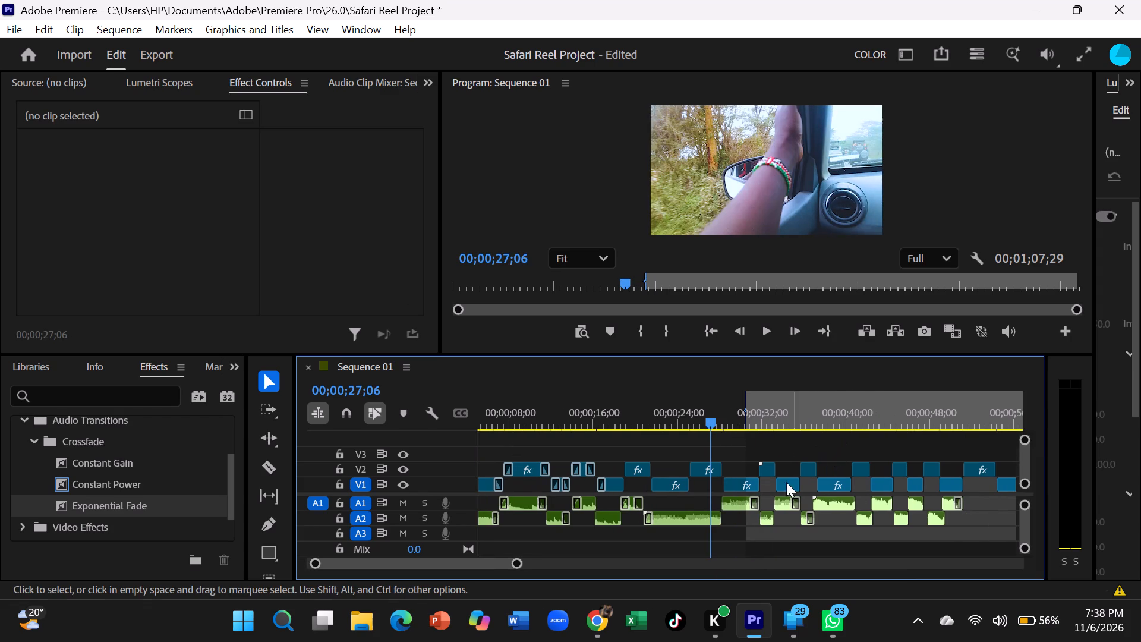
{"action": "left_click", "coordinate": [796, 505]}
{"action": "right_click", "coordinate": [795, 505]}
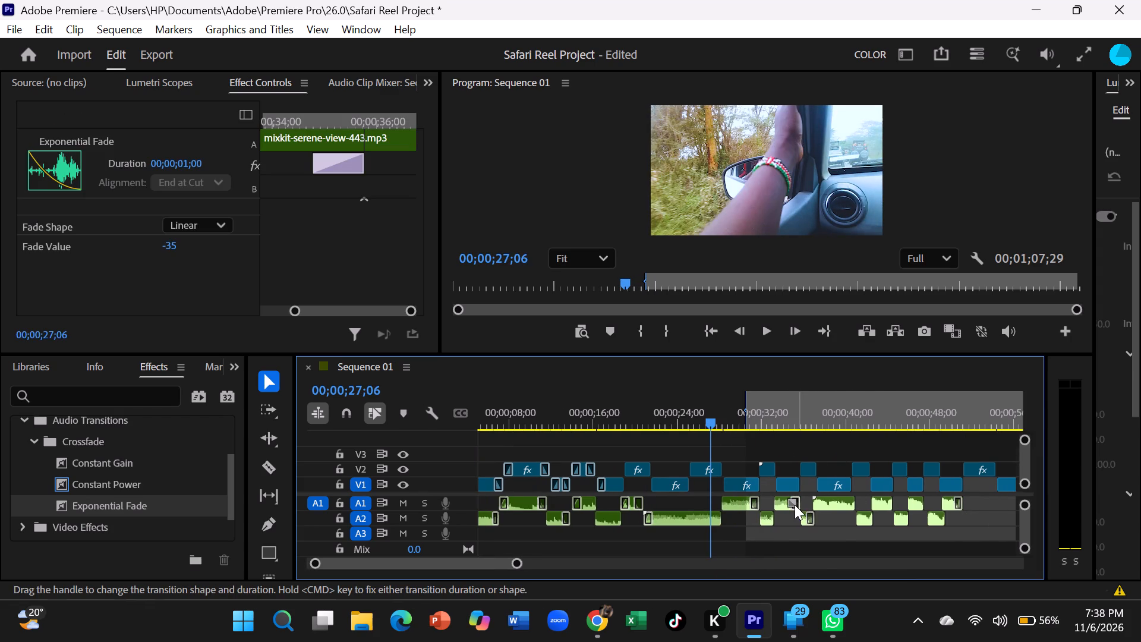
{"action": "left_click", "coordinate": [843, 583]}
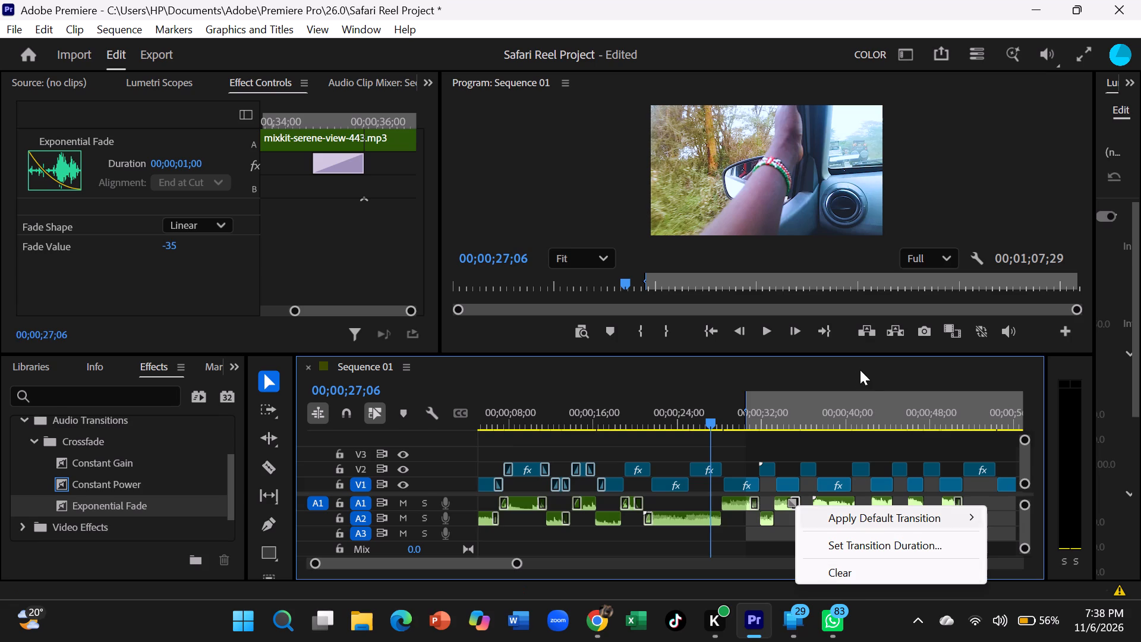
{"action": "left_click", "coordinate": [840, 565]}
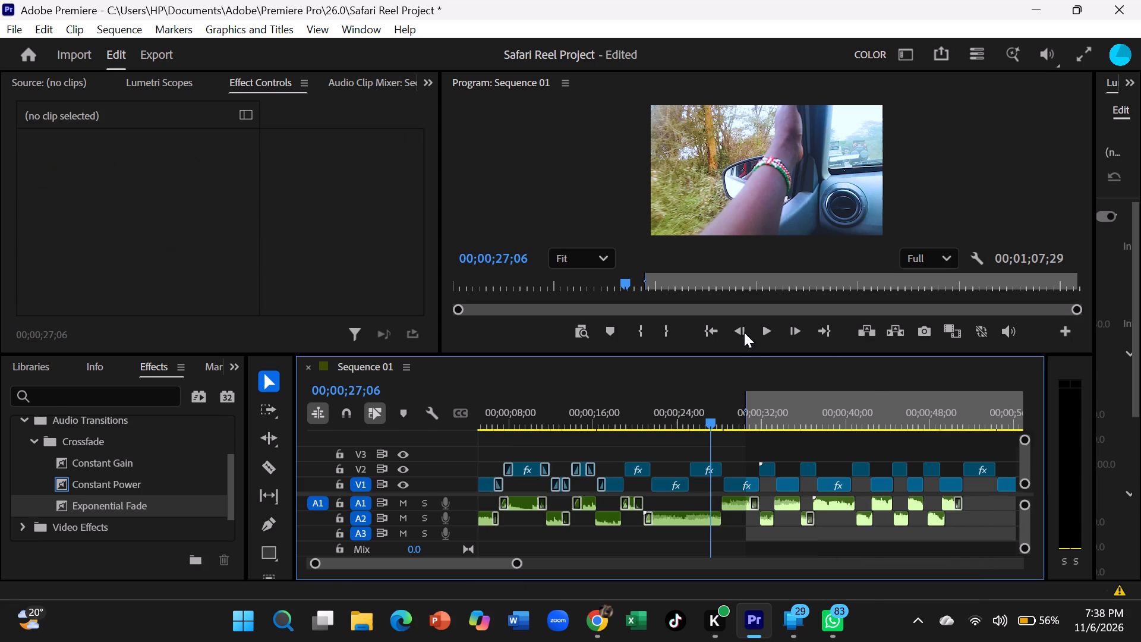
Play the sequence from 00;00;27;06 into the clips beyond the music to review the soundtrack, then stop playback and deselect everything.
{"action": "left_click", "coordinate": [760, 334]}
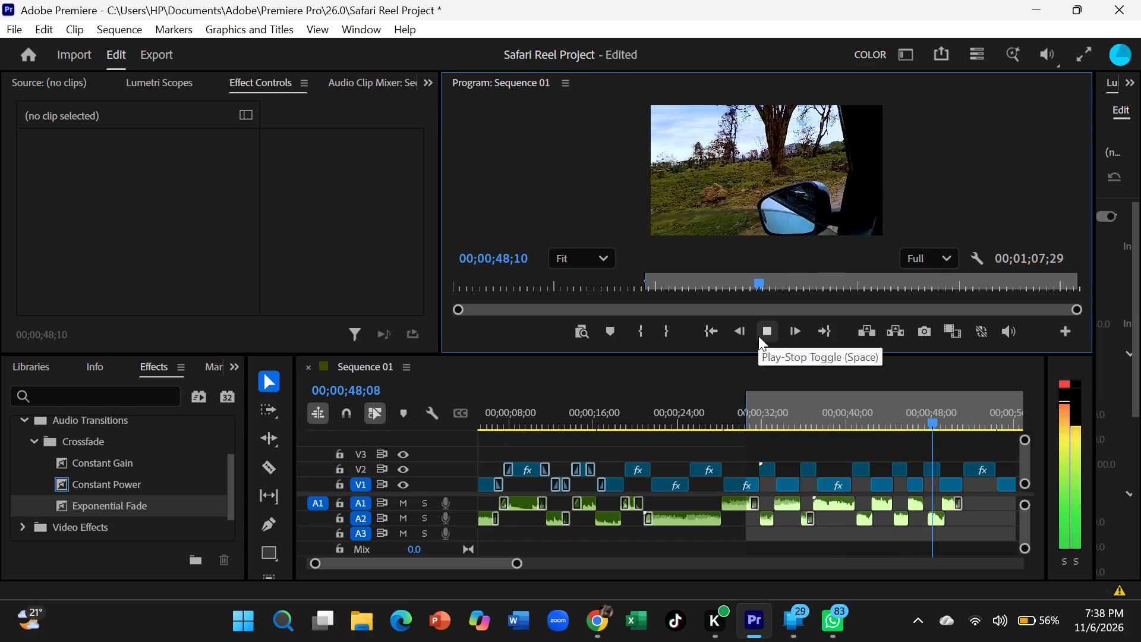
{"action": "left_click", "coordinate": [1064, 385]}
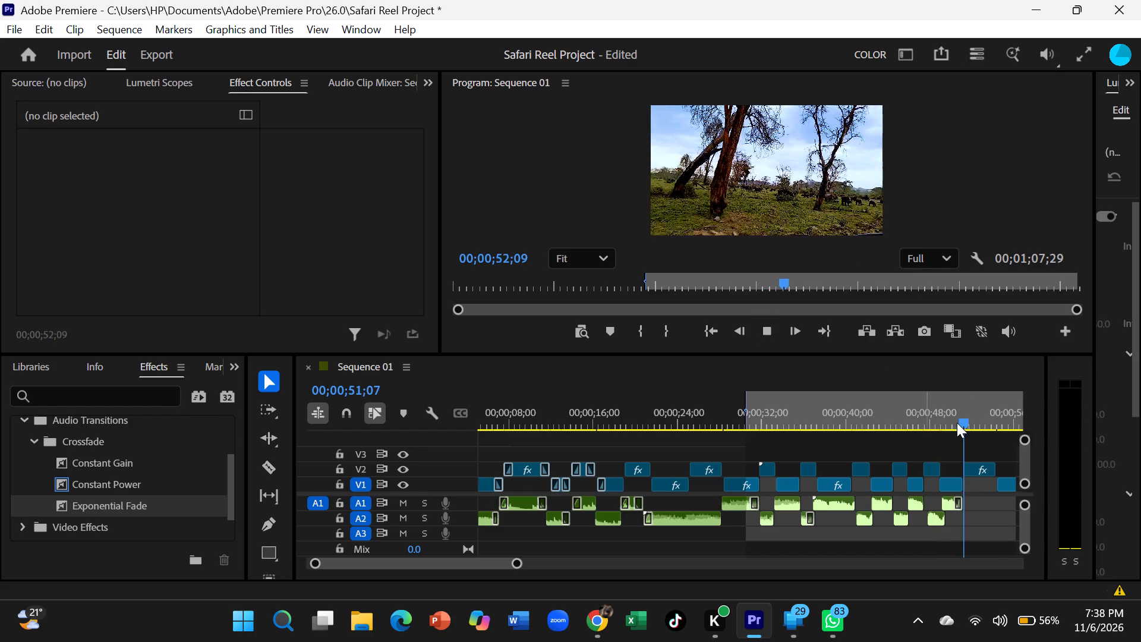
{"action": "left_click_drag", "start_coordinate": [941, 432], "coordinate": [792, 497]}
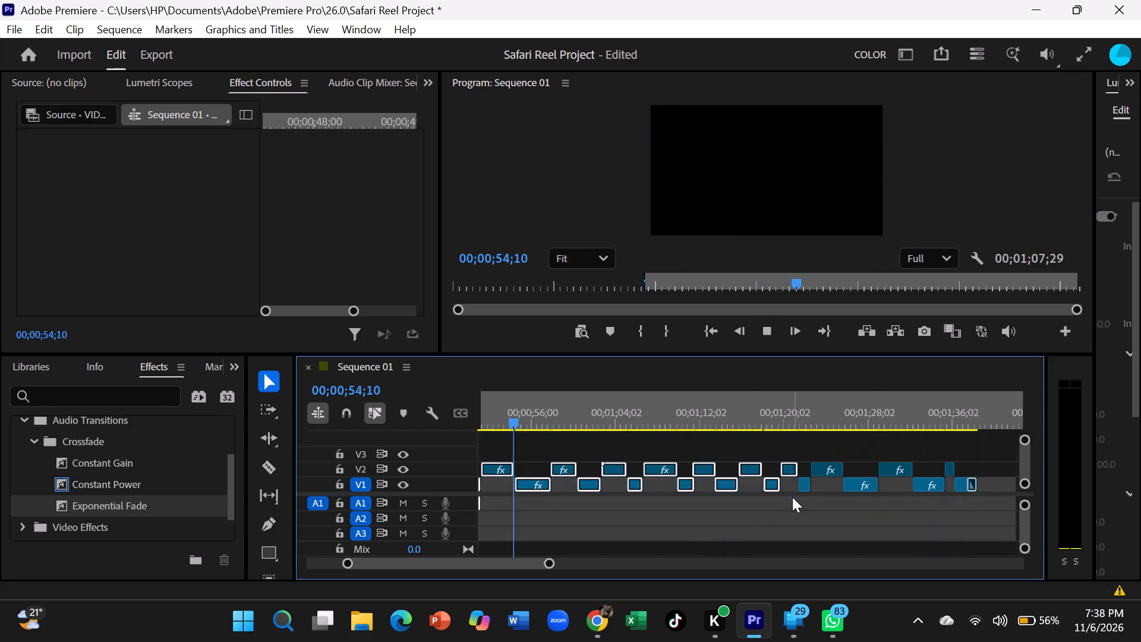
{"action": "scroll", "coordinate": [811, 470], "scroll_direction": "down", "scroll_amount": 4}
{"action": "scroll", "coordinate": [811, 473], "scroll_direction": "up", "scroll_amount": 7}
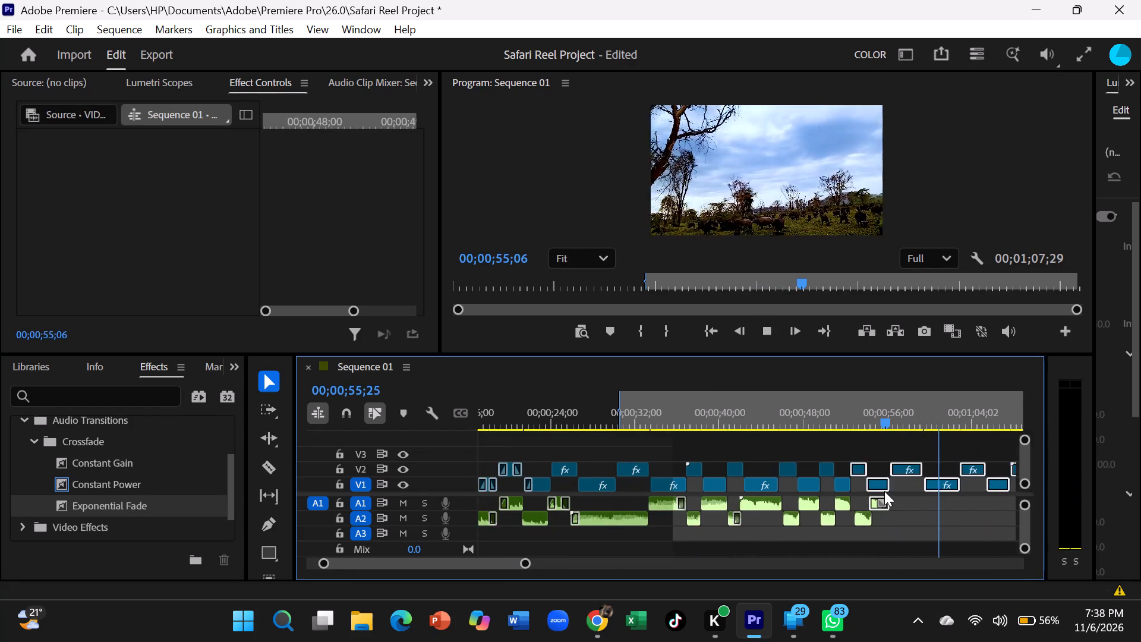
{"action": "scroll", "coordinate": [761, 476], "scroll_direction": "up", "scroll_amount": 9}
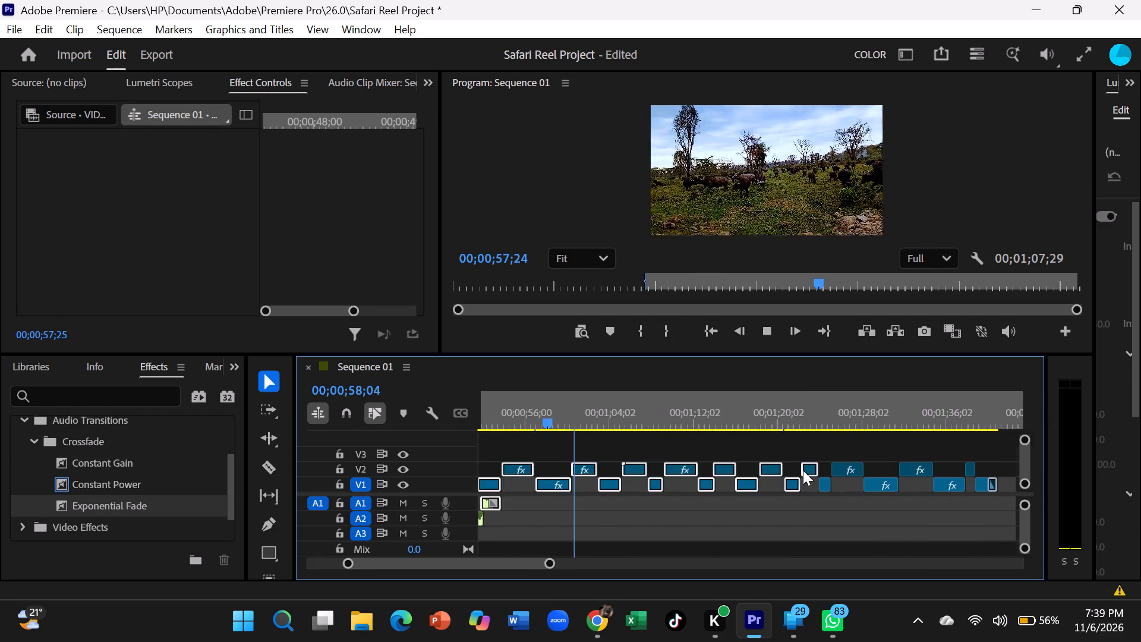
{"action": "scroll", "coordinate": [803, 470], "scroll_direction": "up", "scroll_amount": 16}
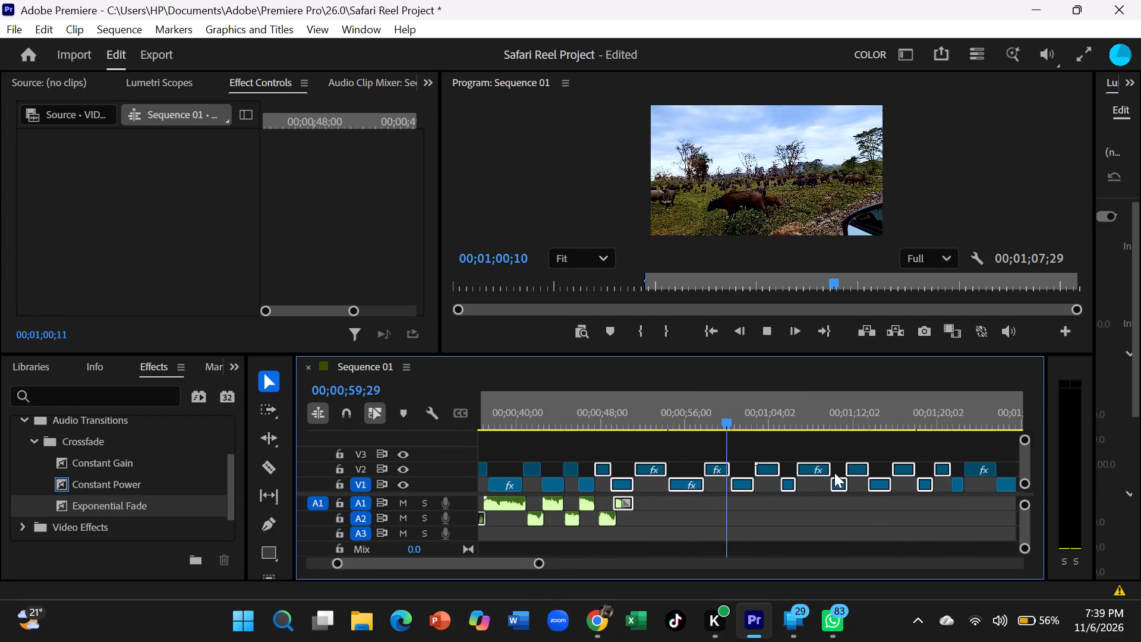
{"action": "left_click", "coordinate": [761, 325]}
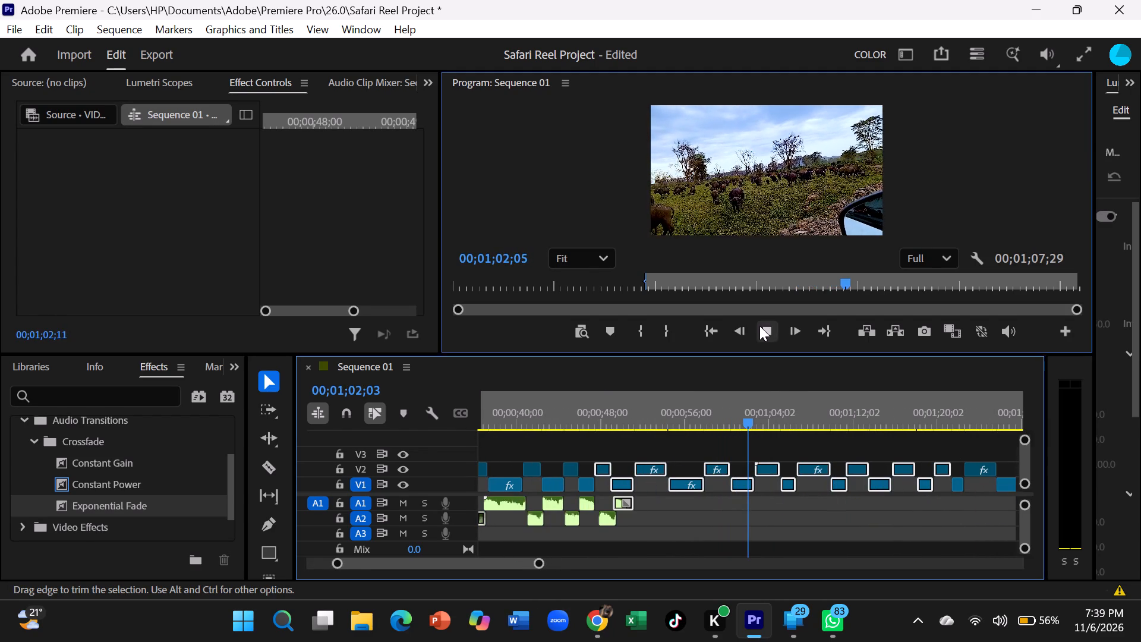
{"action": "left_click", "coordinate": [776, 508]}
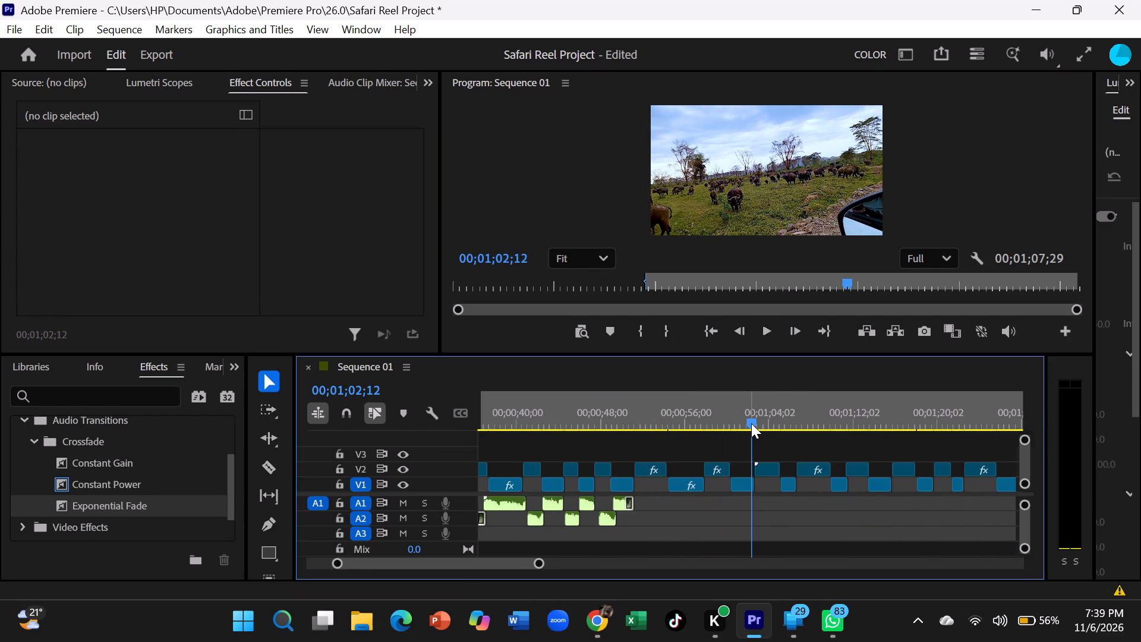
Play the sequence again from 00;00;00;00 to review the soundtrack with the latest fades removed.
{"action": "left_click", "coordinate": [749, 420]}
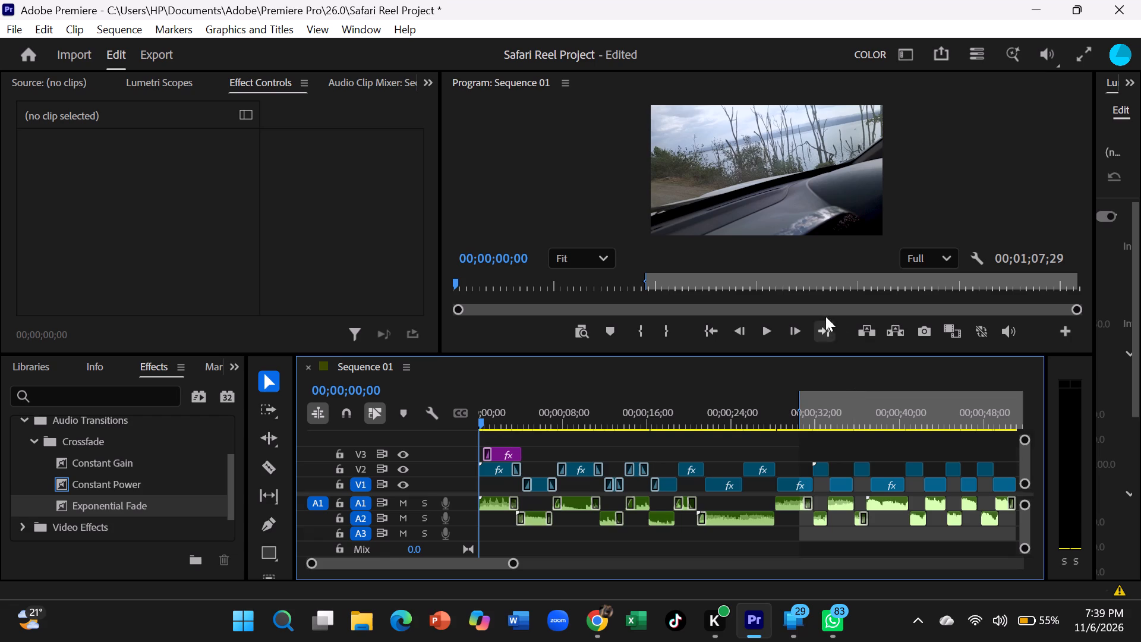
{"action": "left_click", "coordinate": [770, 336]}
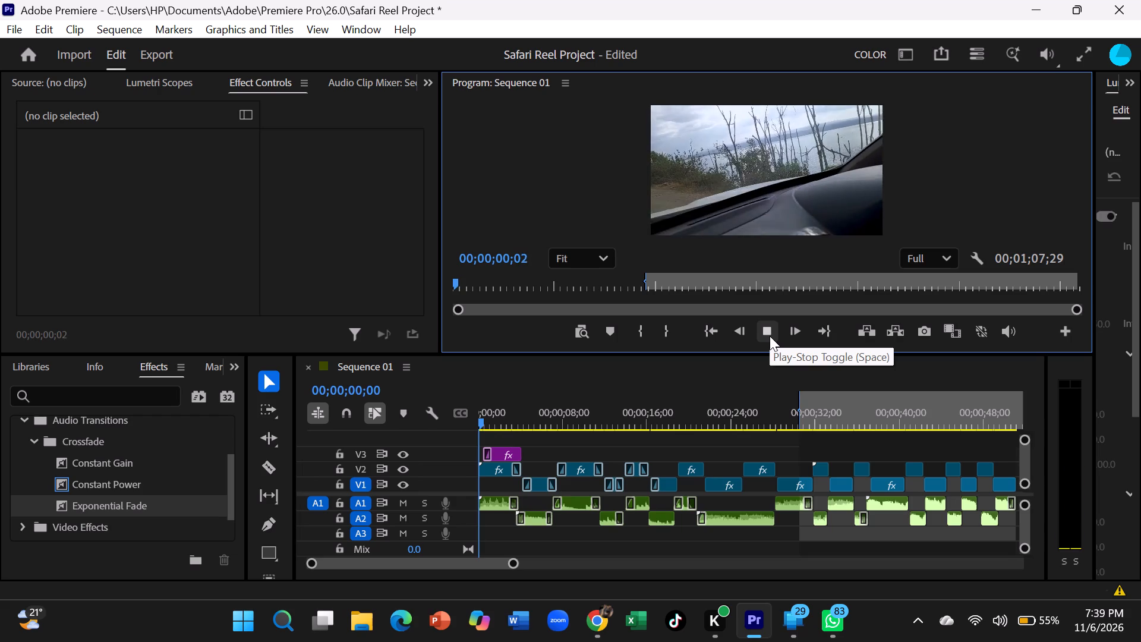
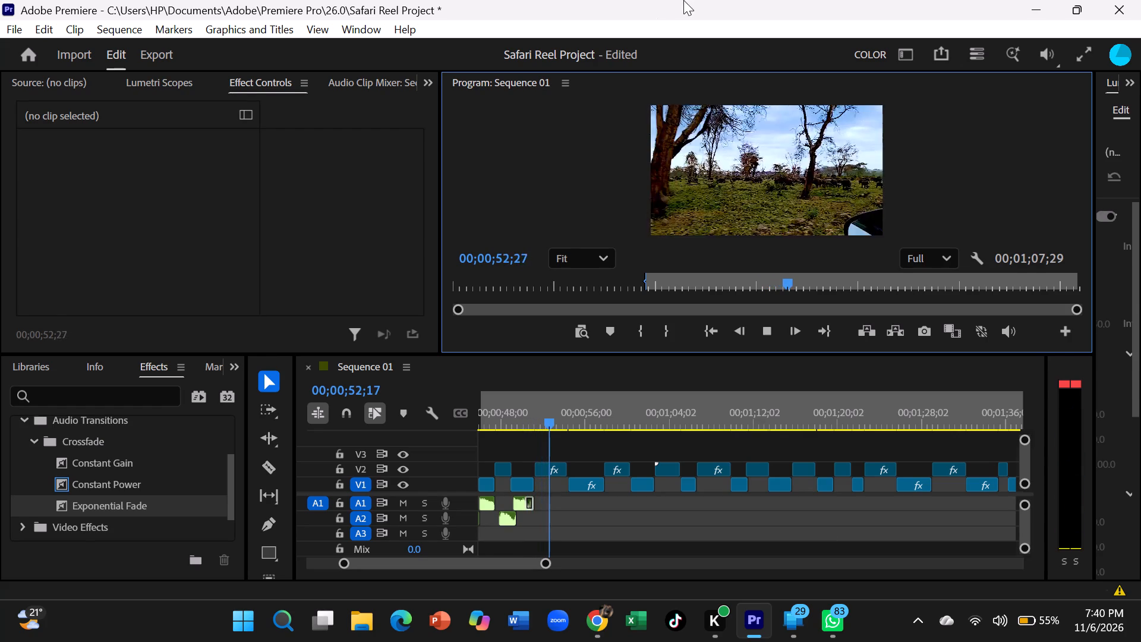
Stop playback and apply an Exponential Fade to the end of the last music segment on A1 near 00;00;51.
{"action": "left_click", "coordinate": [771, 334]}
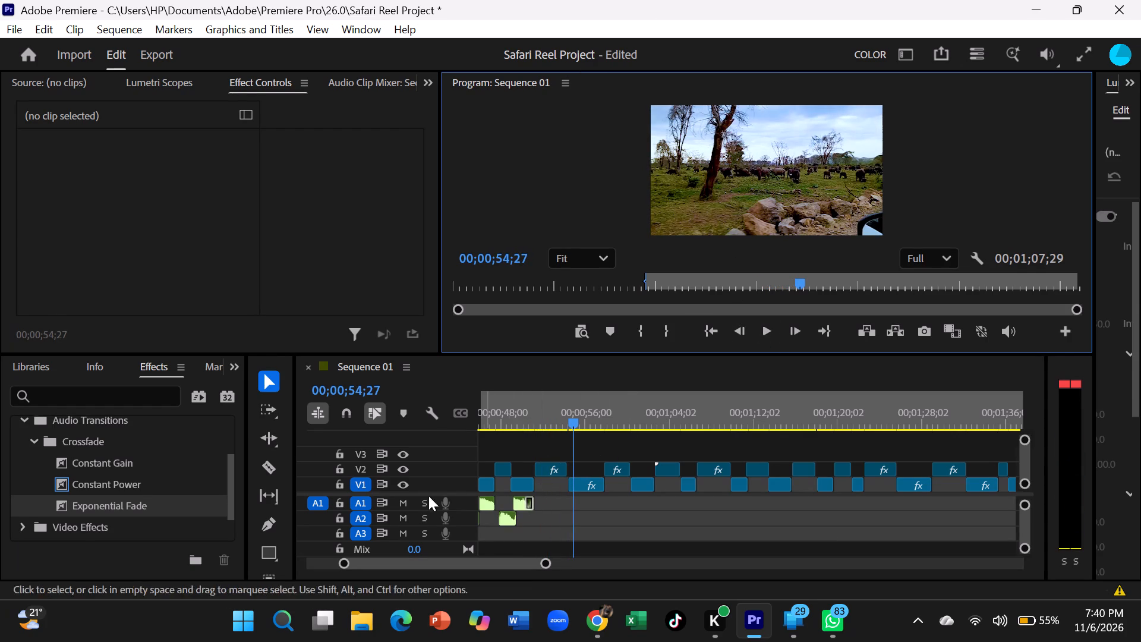
{"action": "left_click", "coordinate": [64, 501]}
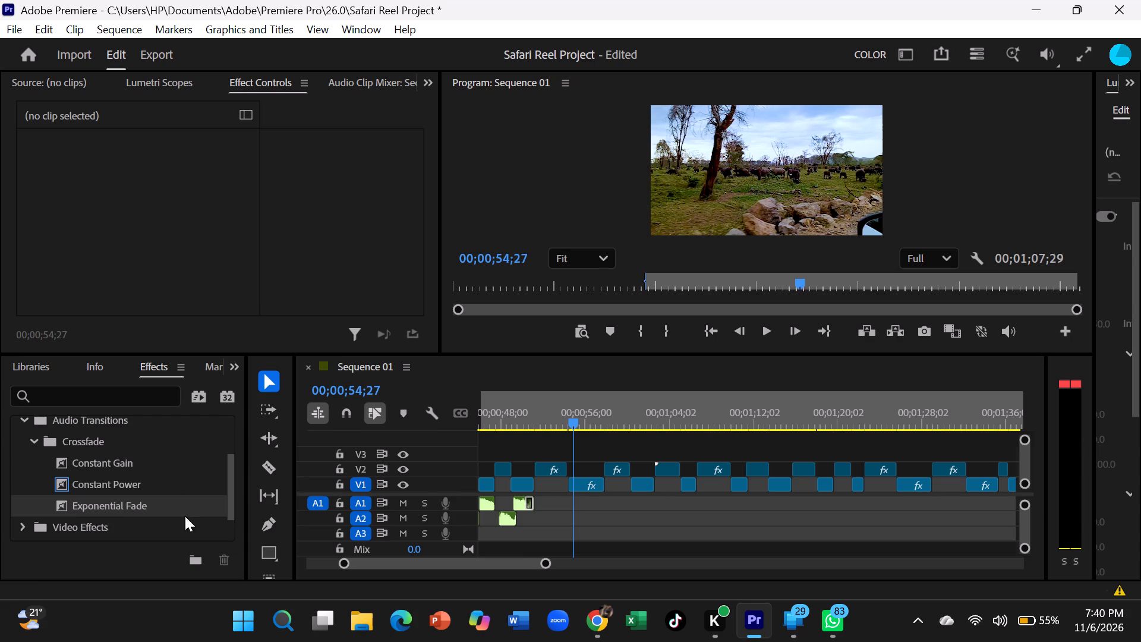
{"action": "left_click", "coordinate": [181, 493]}
{"action": "left_click", "coordinate": [156, 502]}
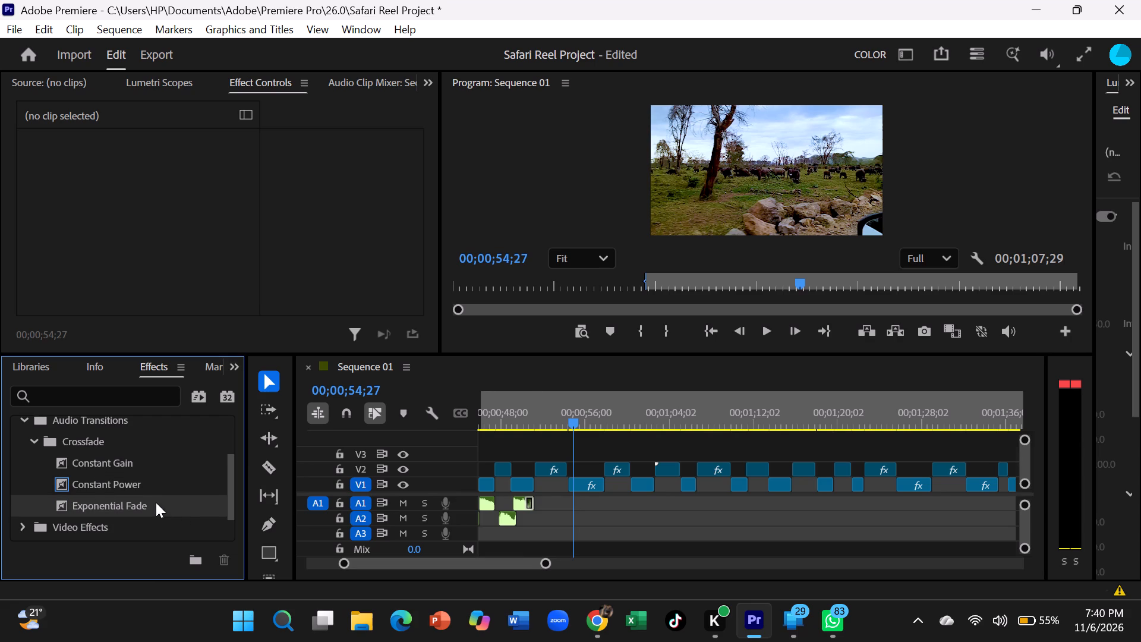
{"action": "left_click_drag", "start_coordinate": [156, 503], "coordinate": [530, 503]}
Replay the end of the last music segment on A1 to check its fade, stopping playback at 00;00;51;04.
{"action": "left_click_drag", "start_coordinate": [575, 414], "coordinate": [499, 449]}
{"action": "left_click", "coordinate": [762, 332]}
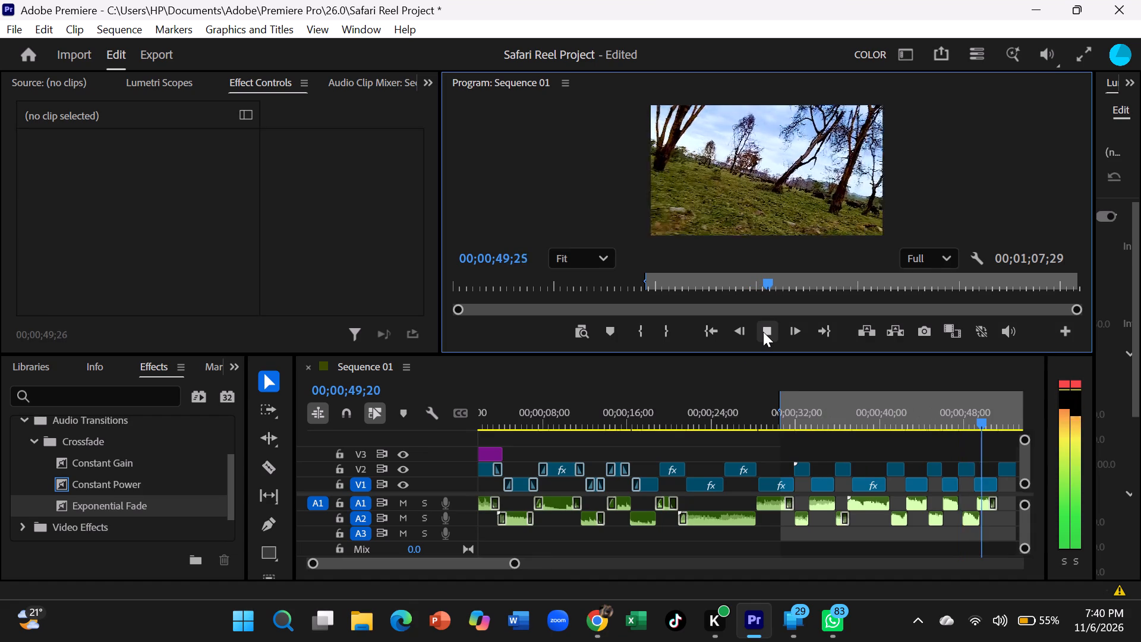
{"action": "left_click", "coordinate": [763, 332]}
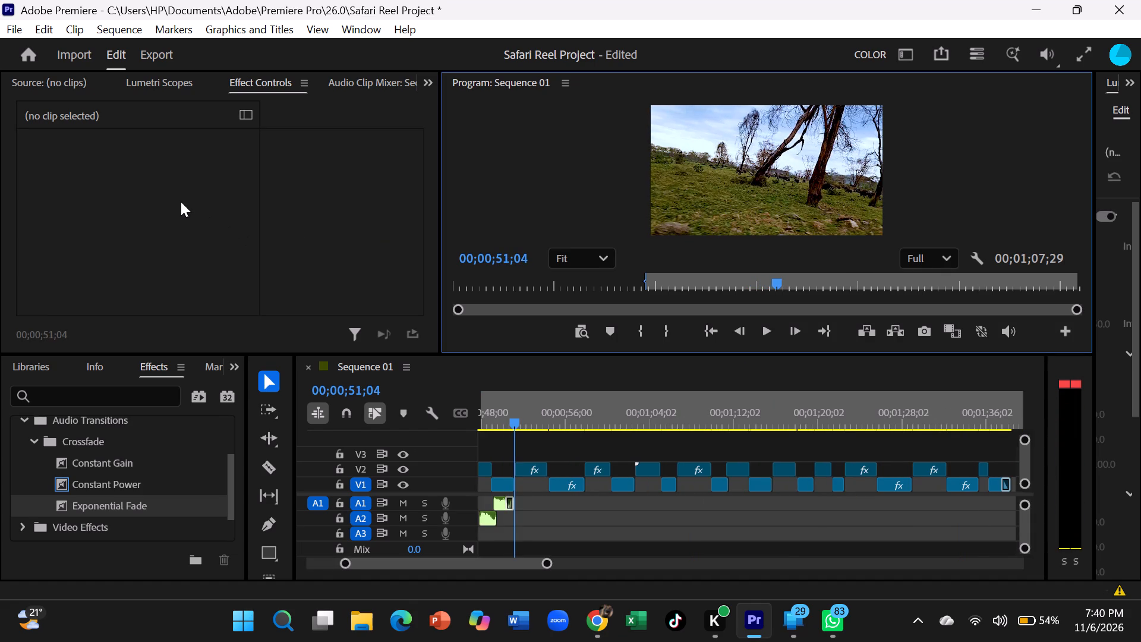
Start importing a media file into the Safari Reel Project.
{"action": "left_click", "coordinate": [21, 27]}
{"action": "scroll", "coordinate": [64, 190], "scroll_direction": "down", "scroll_amount": 6}
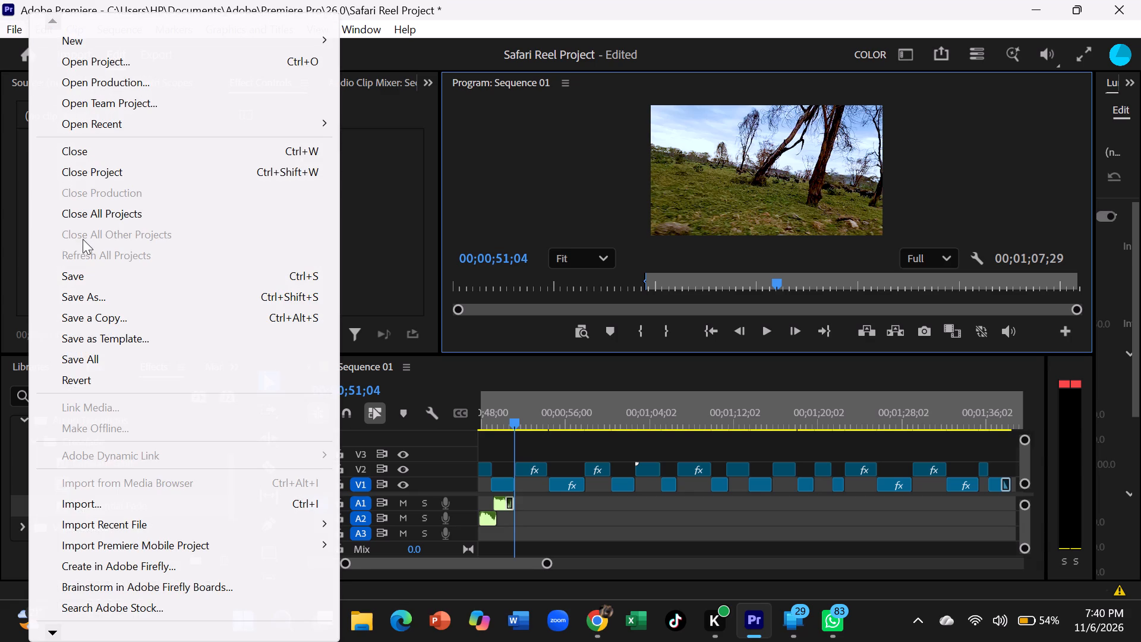
{"action": "scroll", "coordinate": [83, 239], "scroll_direction": "down", "scroll_amount": 2}
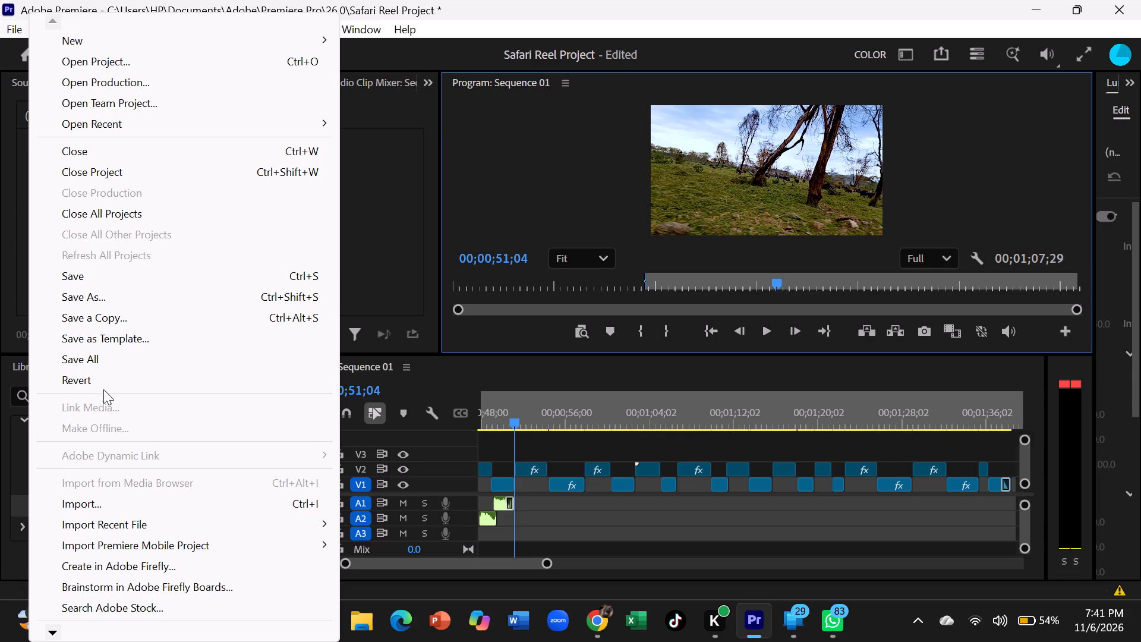
{"action": "scroll", "coordinate": [103, 406], "scroll_direction": "down", "scroll_amount": 1}
{"action": "left_click", "coordinate": [122, 504]}
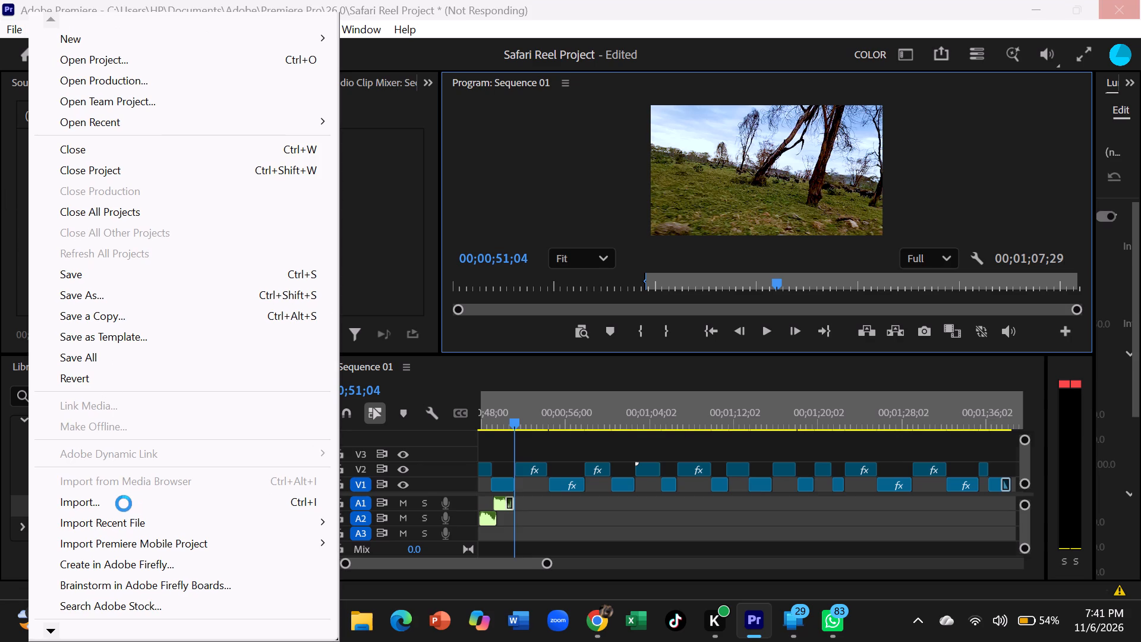
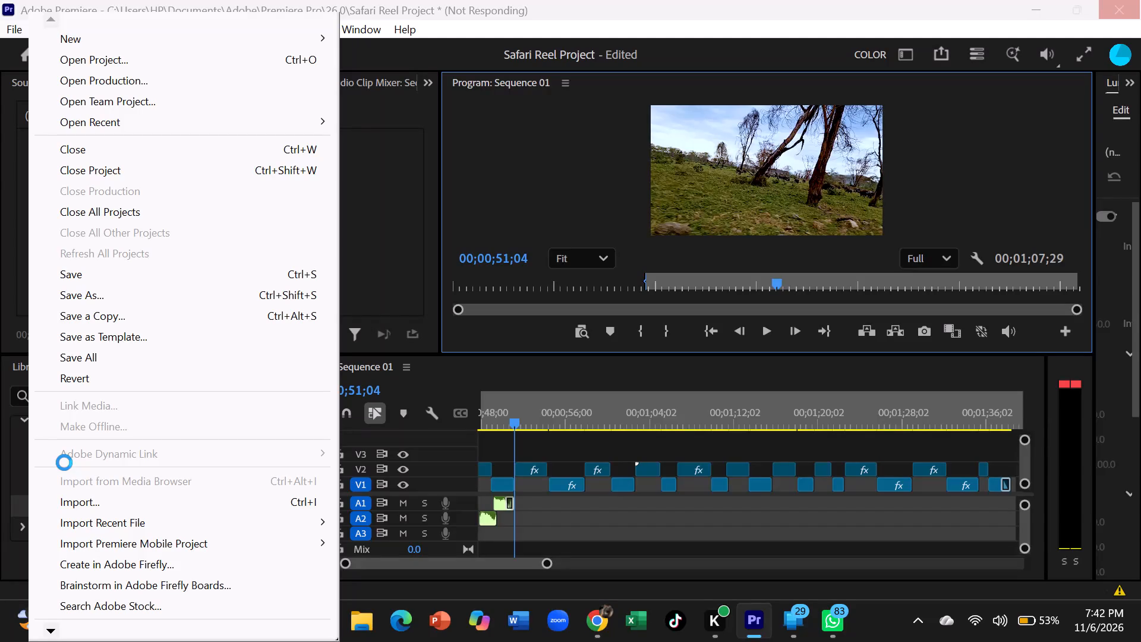
Save the Safari Reel Project.
{"action": "key", "text": "ctrl+s"}
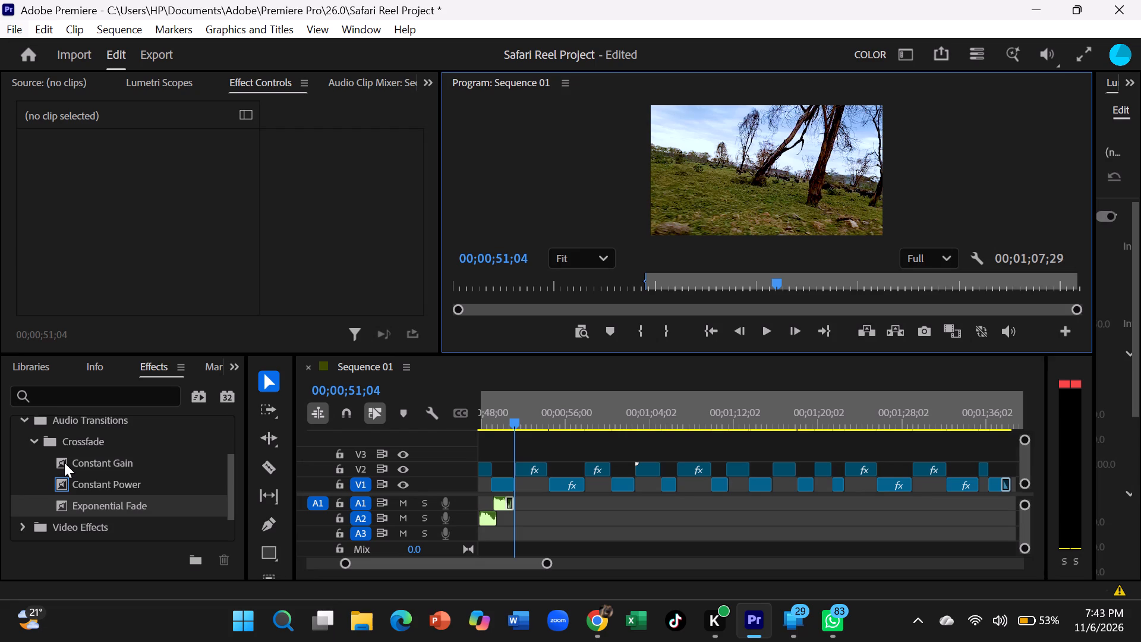
{"action": "key", "text": "ctrl+s"}
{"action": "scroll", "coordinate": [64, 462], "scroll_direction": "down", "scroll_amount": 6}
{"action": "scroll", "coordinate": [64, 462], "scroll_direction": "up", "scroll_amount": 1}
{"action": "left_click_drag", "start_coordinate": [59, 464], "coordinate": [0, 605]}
Try to move the timeline playhead back from 00;00;51;04 to before the last music segment on A1.
{"action": "left_click_drag", "start_coordinate": [518, 420], "coordinate": [506, 421]}
{"action": "left_click_drag", "start_coordinate": [506, 421], "coordinate": [474, 436]}
{"action": "left_click_drag", "start_coordinate": [511, 418], "coordinate": [430, 447]}
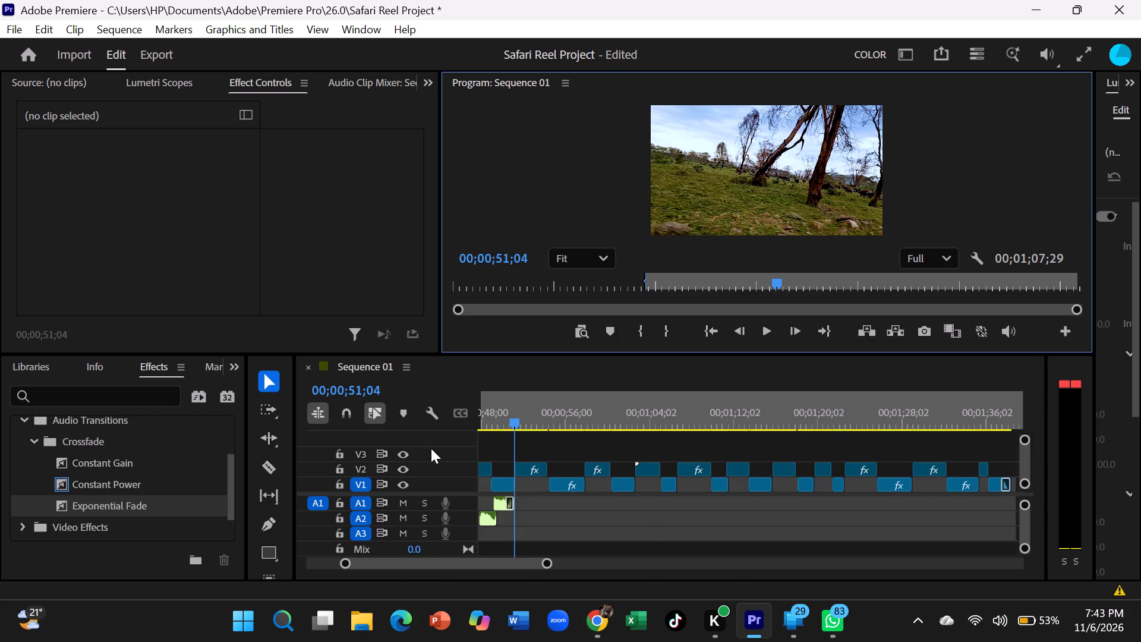
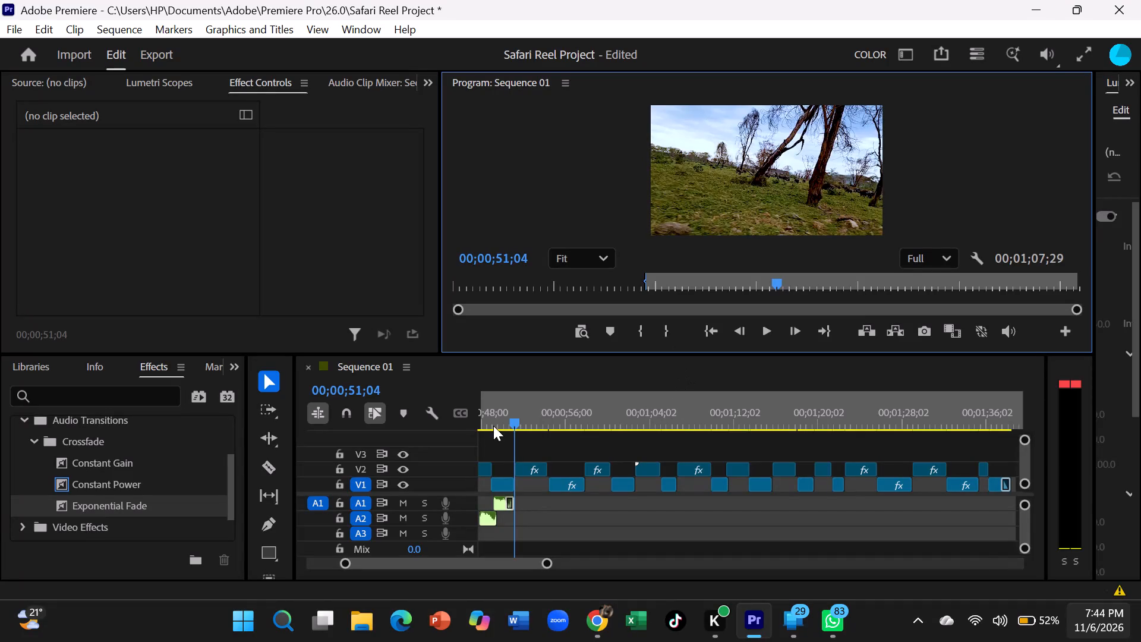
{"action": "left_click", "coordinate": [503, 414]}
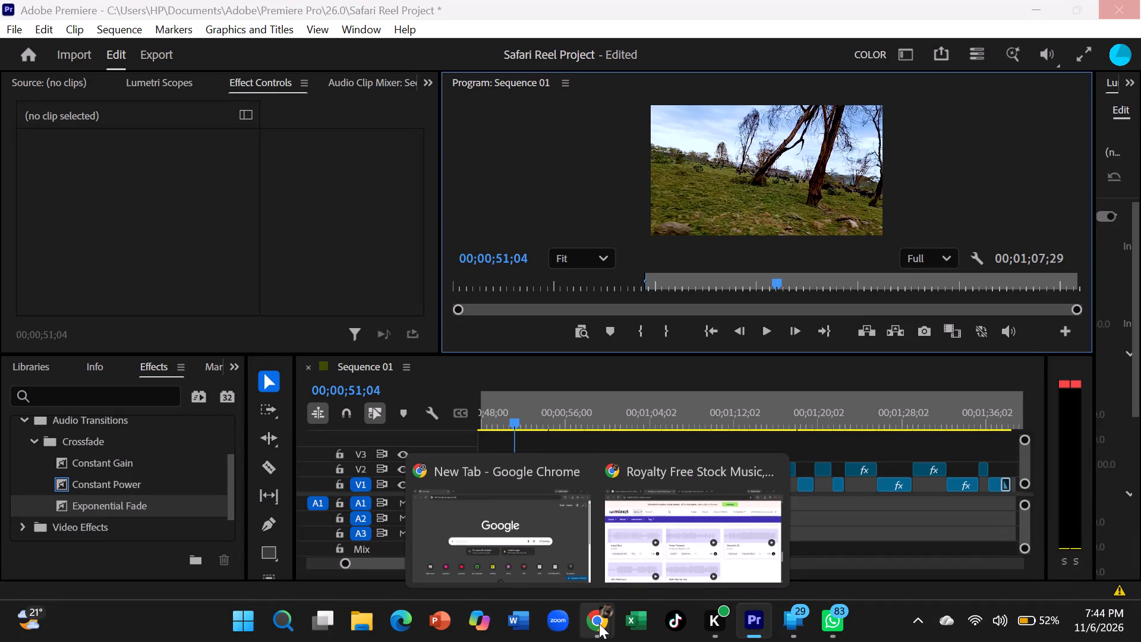
Switch to the Chrome window showing Mixkit's royalty-free stock music page.
{"action": "left_click", "coordinate": [667, 538]}
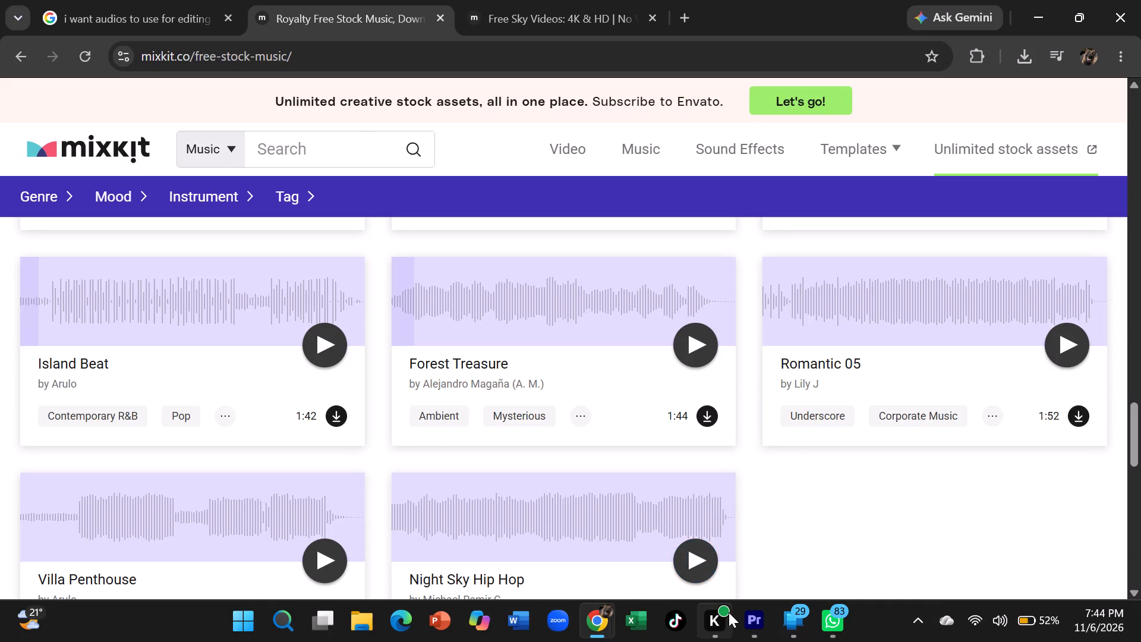